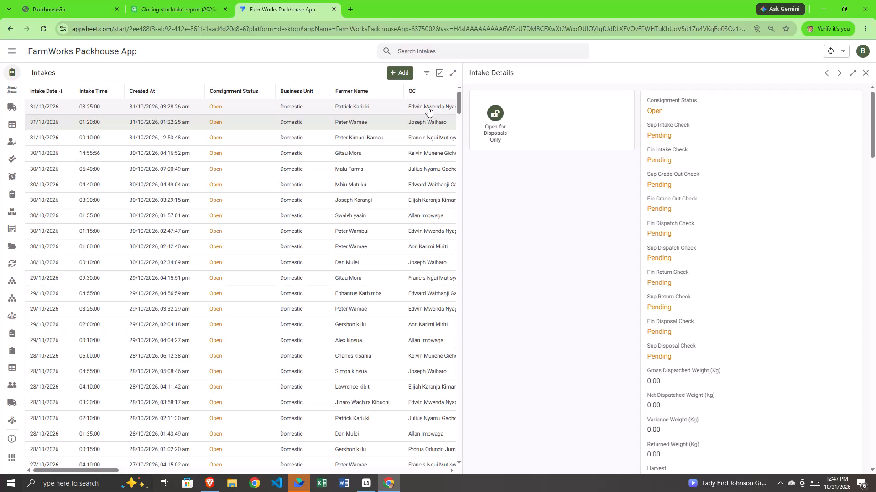
# Start a new grade-out record for the tomato intake of 31/10/2026 at 03:25:00.
pyautogui.scroll(-13, 659, 267)
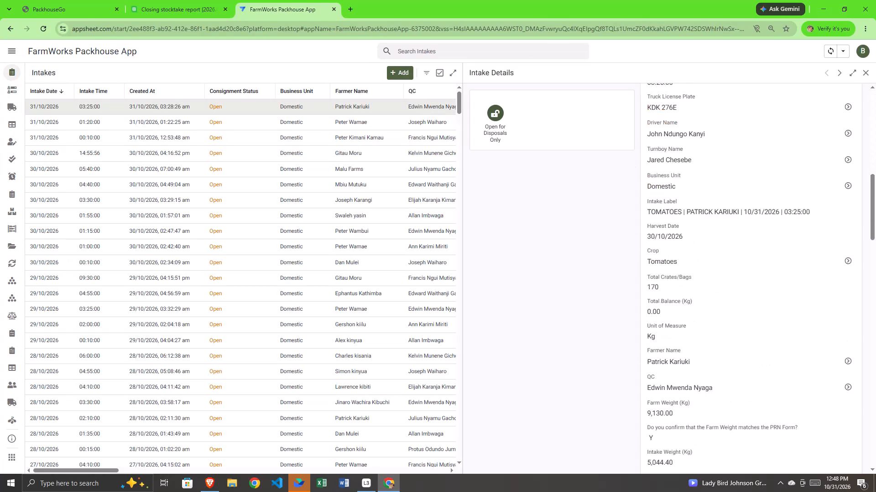
pyautogui.scroll(-5, 670, 311)
pyautogui.scroll(-7, 746, 305)
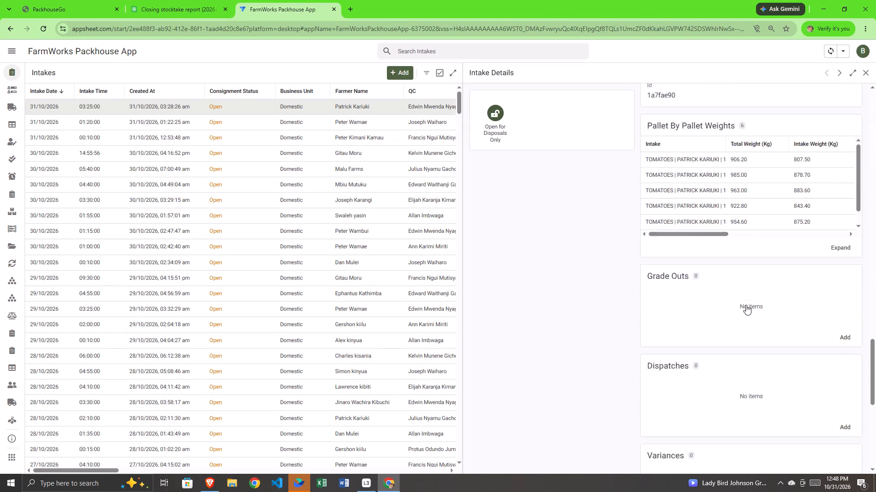
pyautogui.scroll(1, 718, 235)
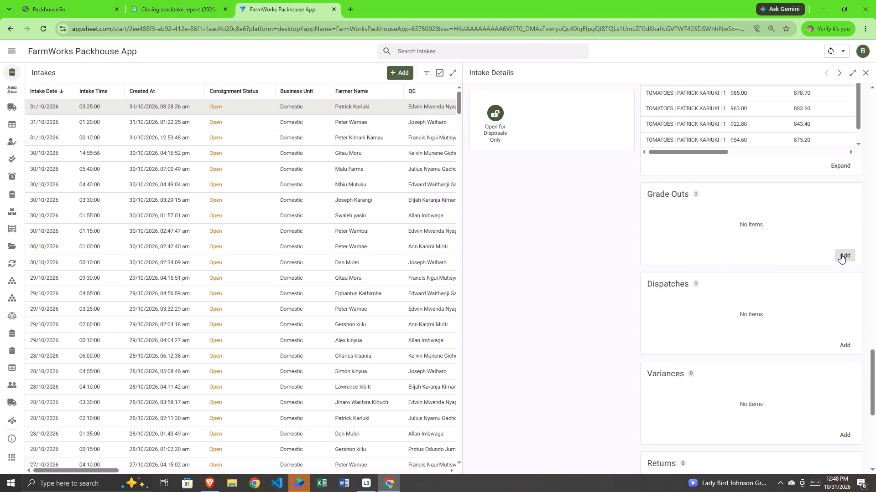
pyautogui.click(840, 254)
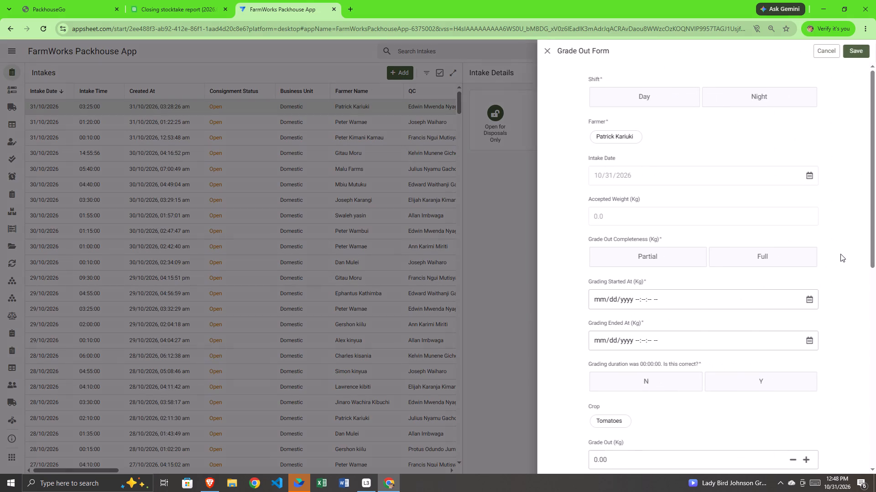
# Set the grade-out's shift to Day and its completeness to Full.
pyautogui.click(661, 95)
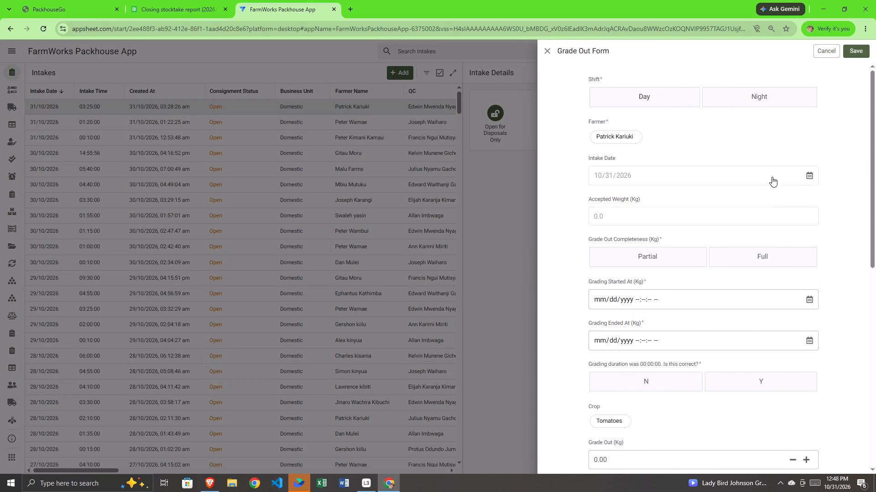
pyautogui.click(782, 256)
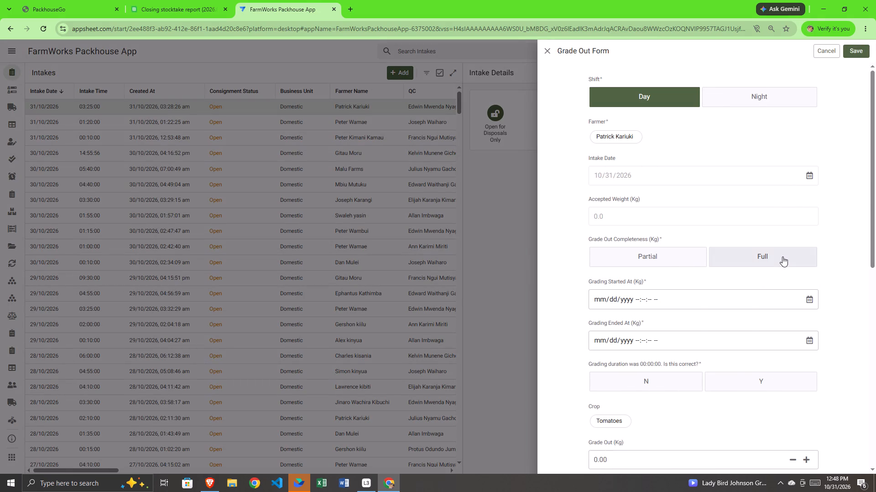
# Set the grading start time to 10/31/2026 07:00:13 AM.
pyautogui.click(809, 297)
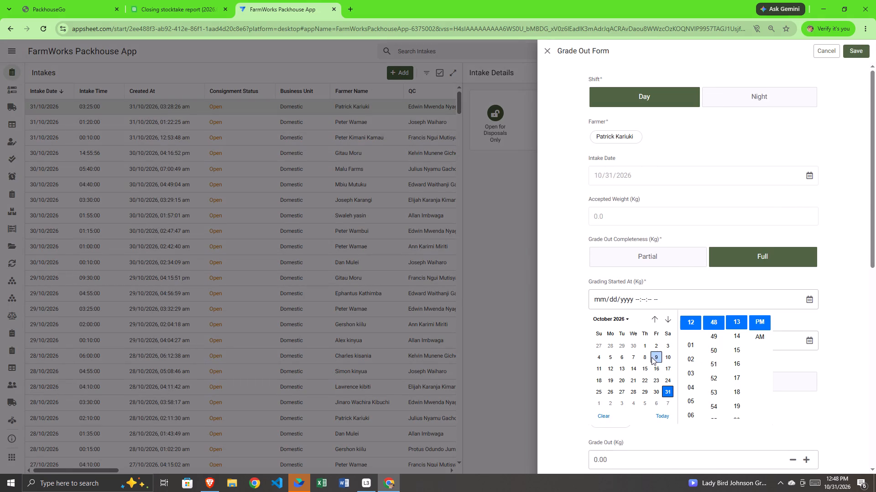
pyautogui.scroll(2, 688, 359)
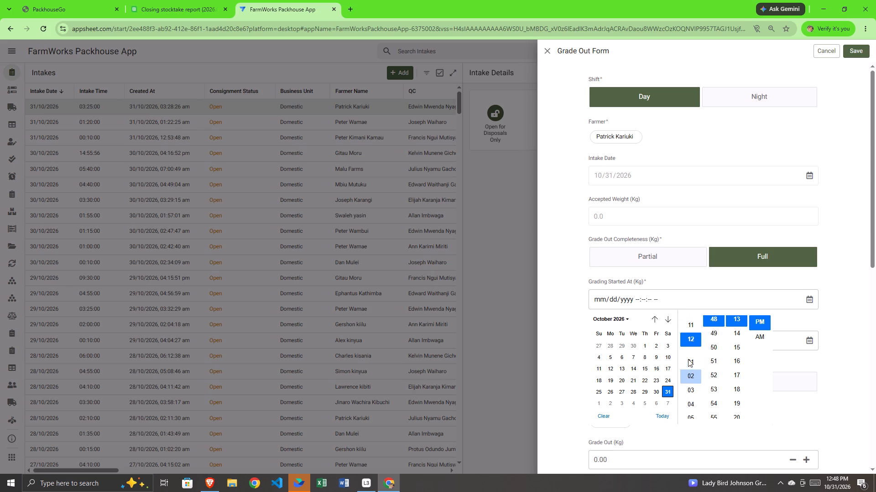
pyautogui.scroll(2, 688, 359)
pyautogui.click(691, 366)
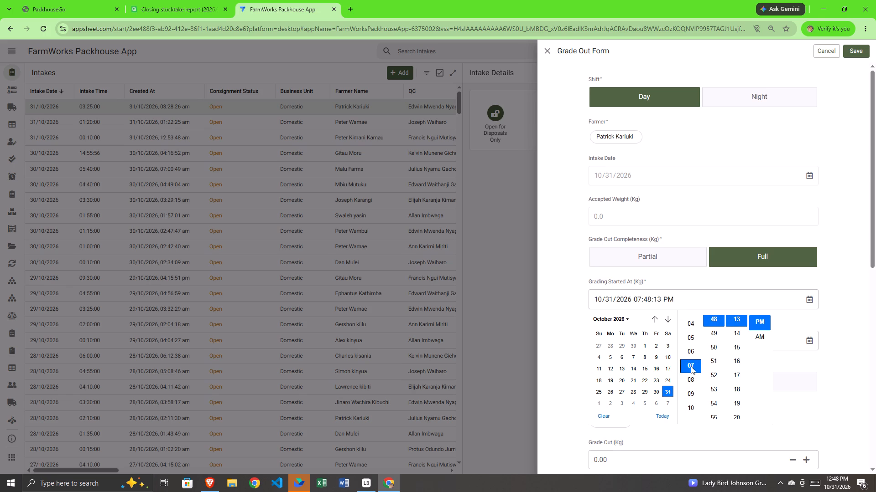
pyautogui.scroll(2, 712, 356)
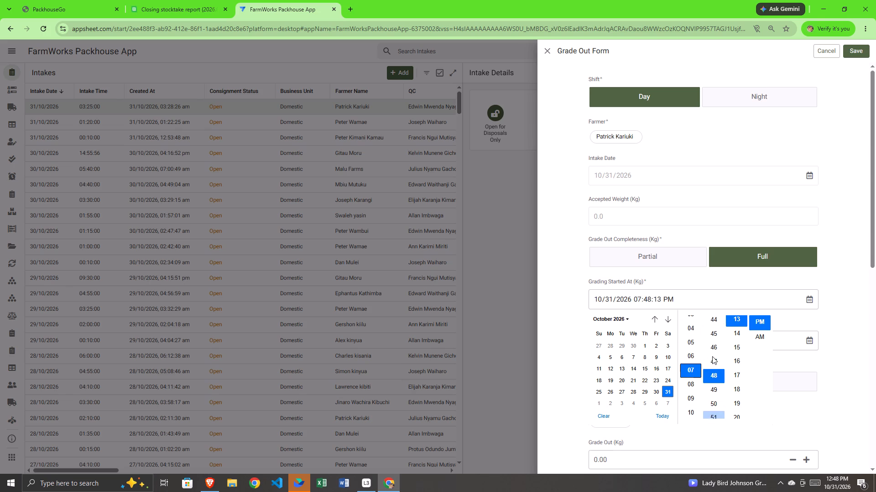
pyautogui.scroll(8, 712, 356)
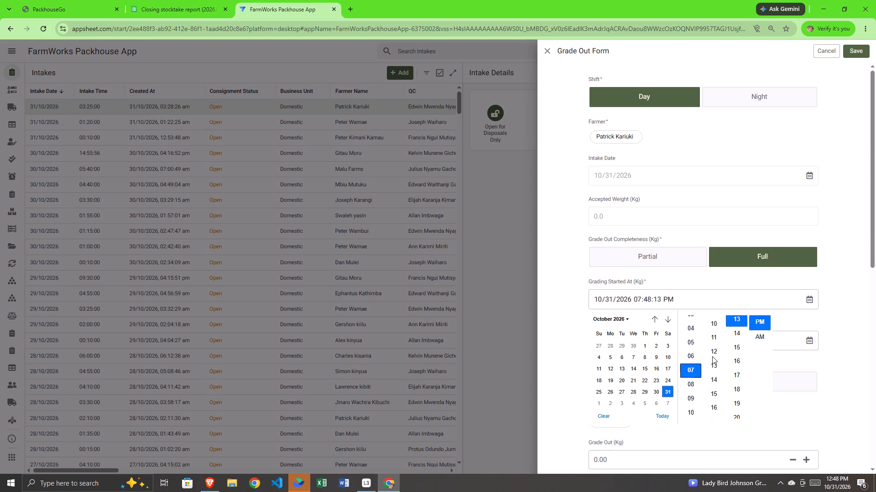
pyautogui.scroll(2, 712, 356)
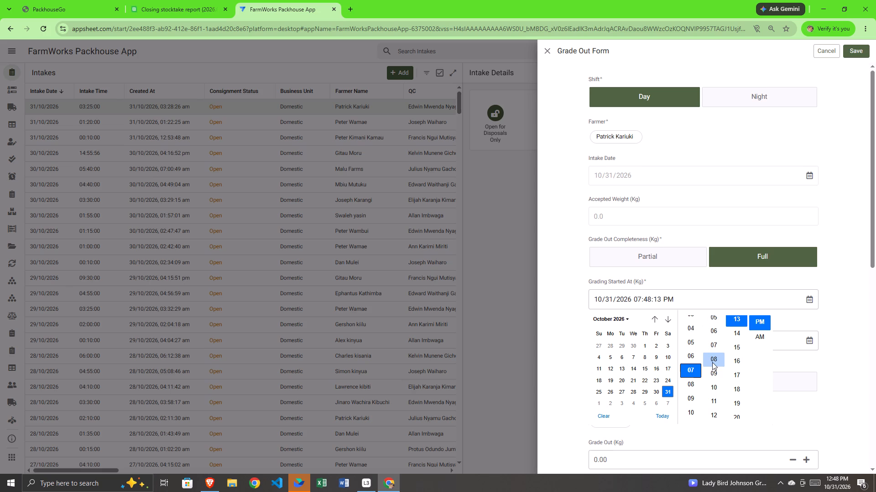
pyautogui.scroll(2, 712, 360)
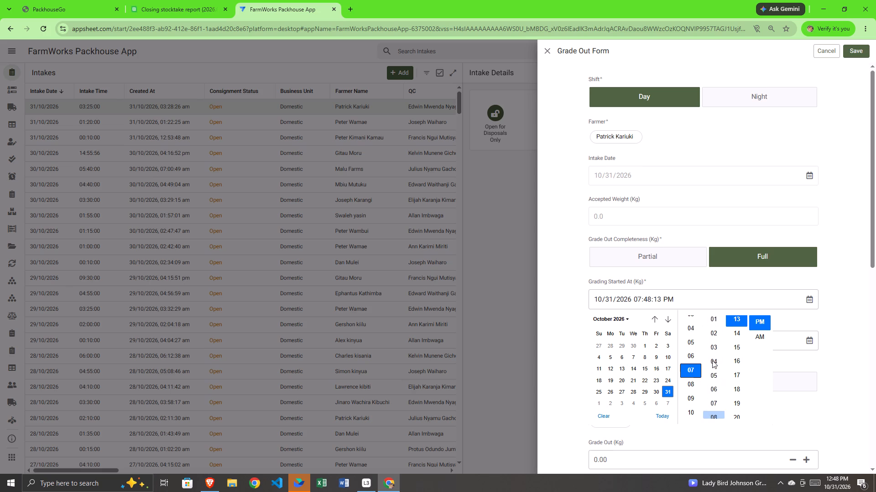
pyautogui.scroll(3, 712, 360)
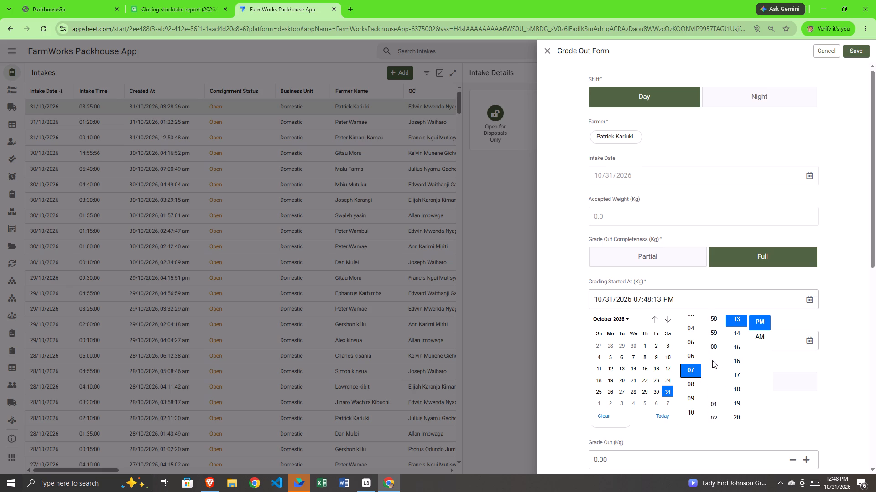
pyautogui.scroll(1, 712, 360)
pyautogui.click(714, 348)
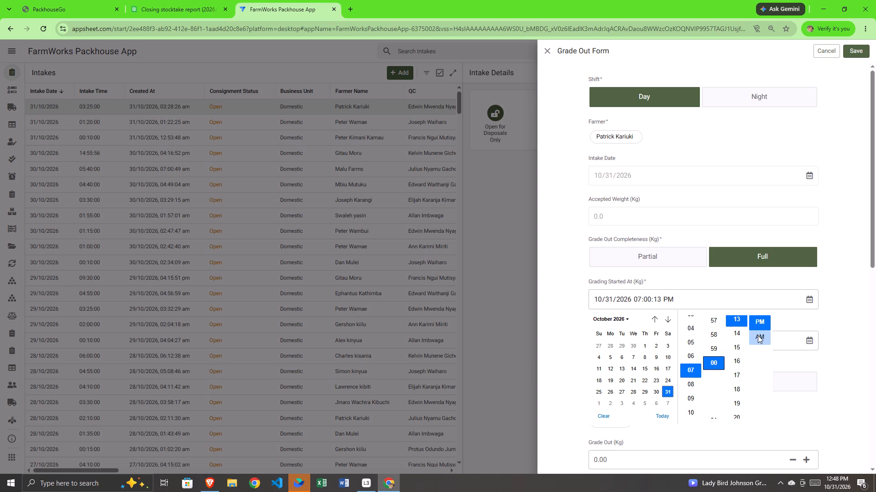
pyautogui.click(758, 335)
pyautogui.click(789, 324)
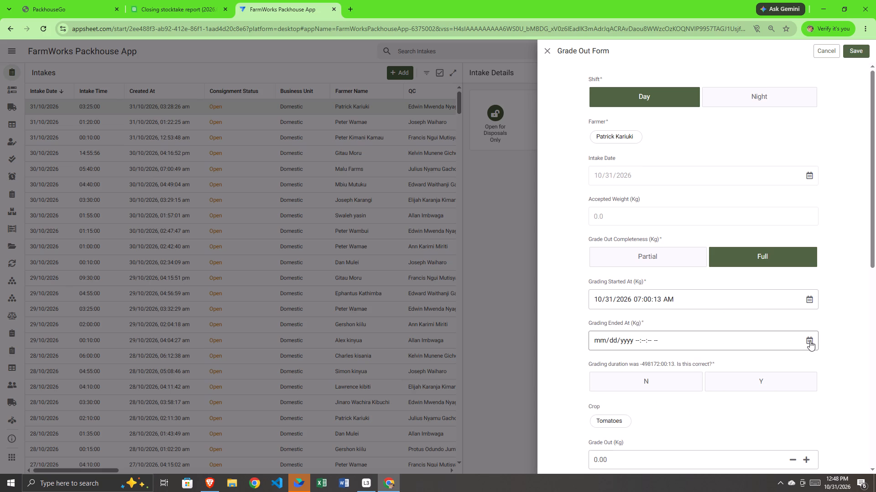
# Set the grading end time to 10/31/2026 10:48:32 AM and answer Y to the grading duration question.
pyautogui.click(808, 340)
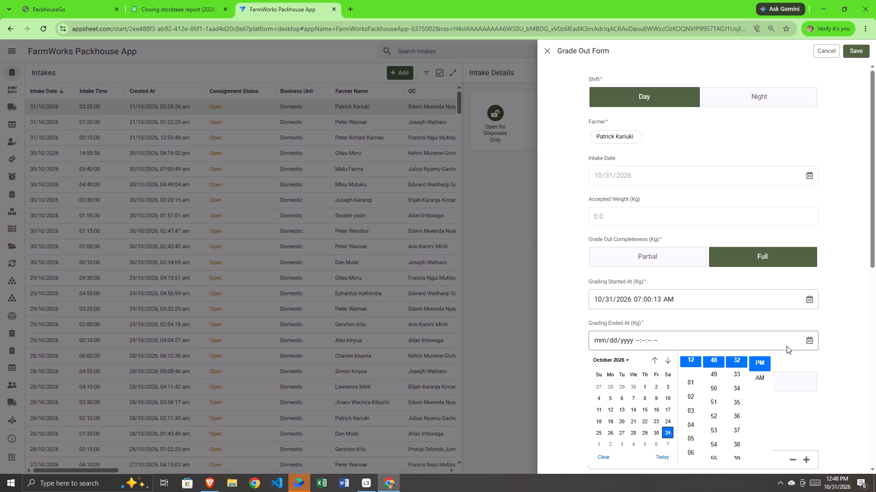
pyautogui.scroll(2, 688, 402)
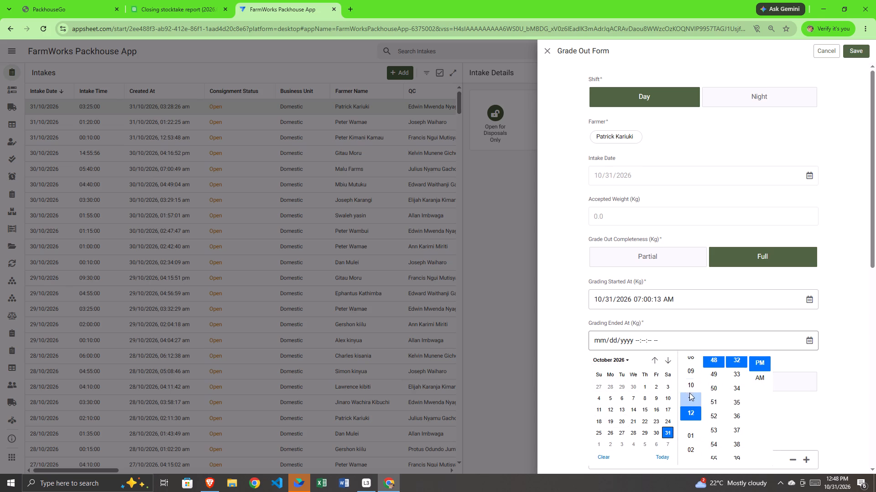
pyautogui.click(690, 389)
pyautogui.click(757, 380)
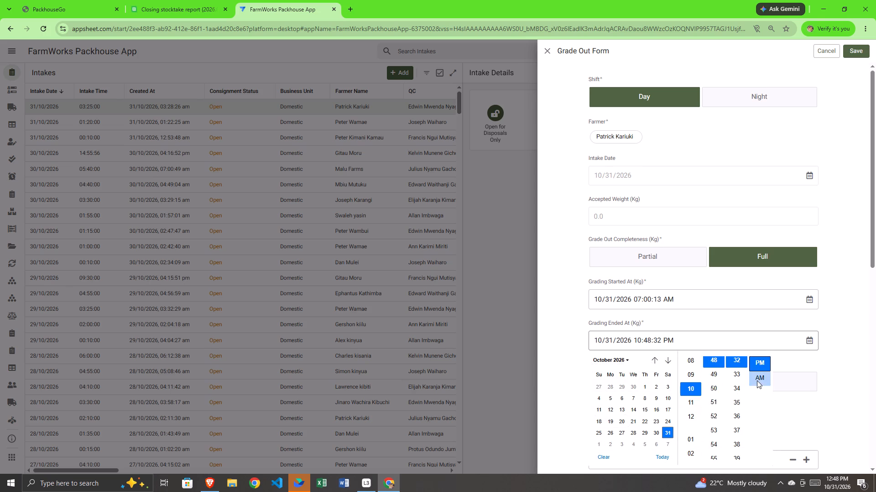
pyautogui.click(807, 359)
pyautogui.click(756, 375)
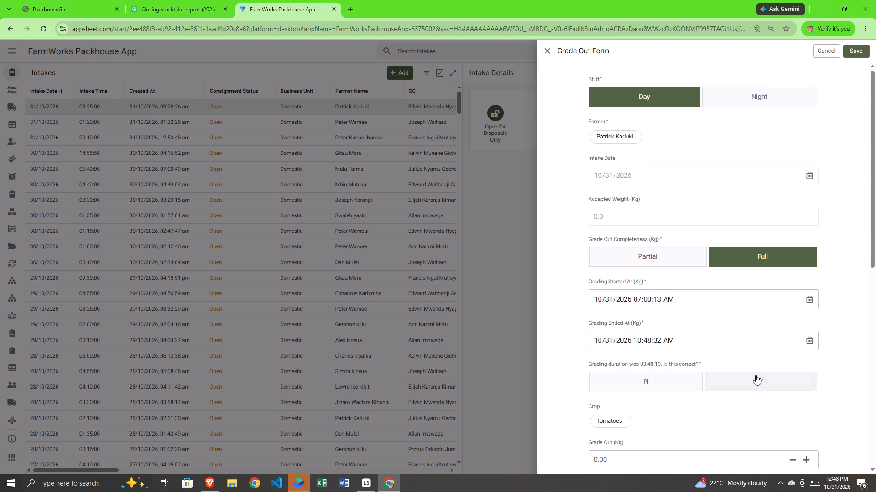
# Enter 9114 kg as the Grade Out weight.
pyautogui.scroll(-4, 770, 356)
pyautogui.click(629, 342)
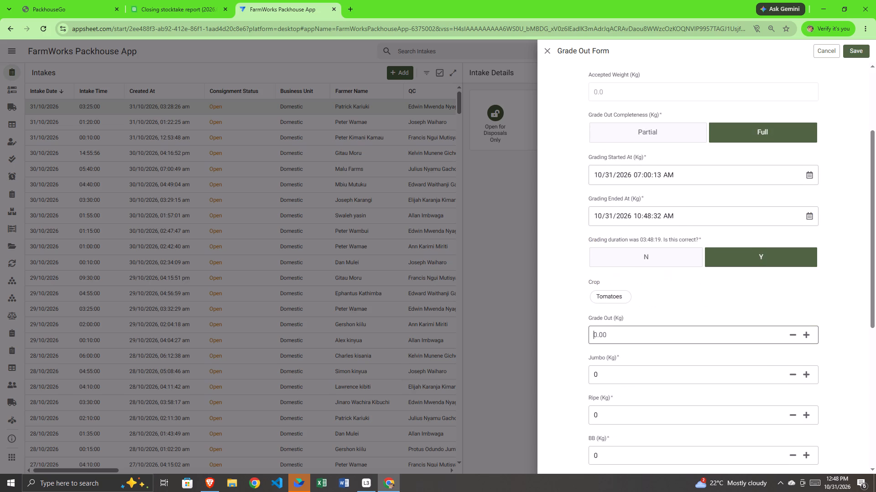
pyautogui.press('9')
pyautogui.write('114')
# Enter the grade weights 1251 kg for Ripe and 400 kg for BB.
pyautogui.scroll(-1, 623, 387)
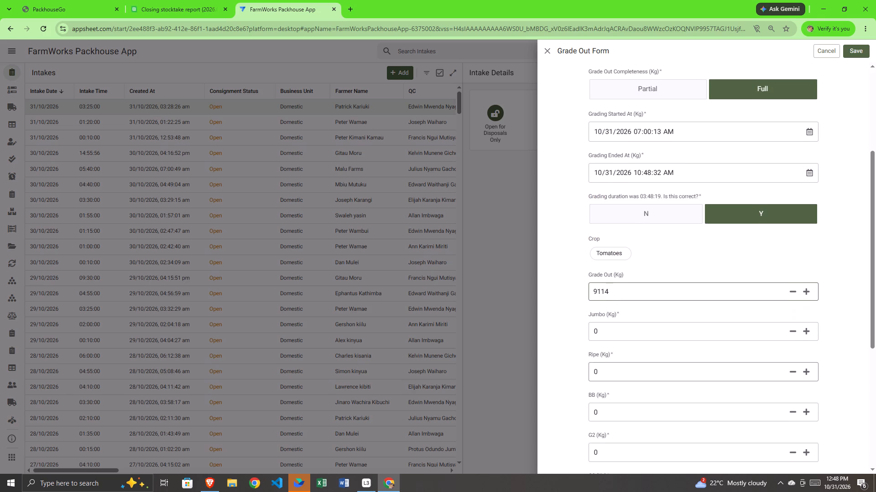
pyautogui.click(613, 376)
pyautogui.press('BackSpace')
pyautogui.press('BackSpace')
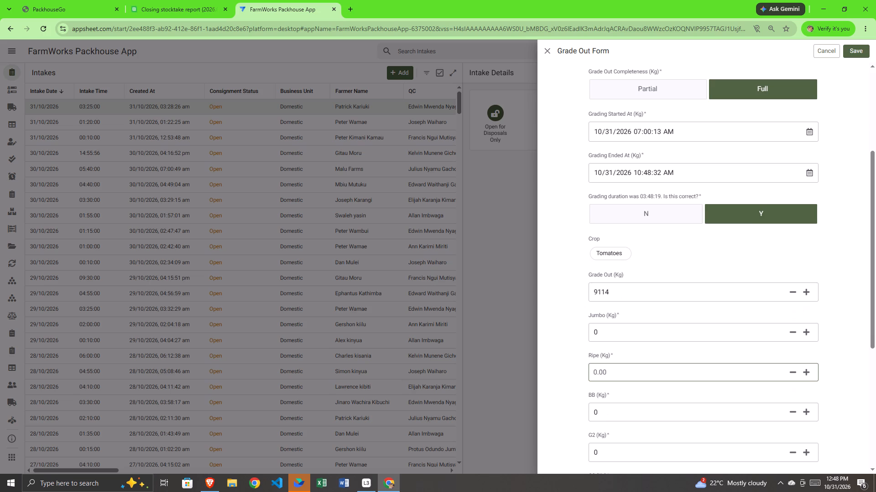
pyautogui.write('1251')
pyautogui.click(611, 413)
pyautogui.press('BackSpace')
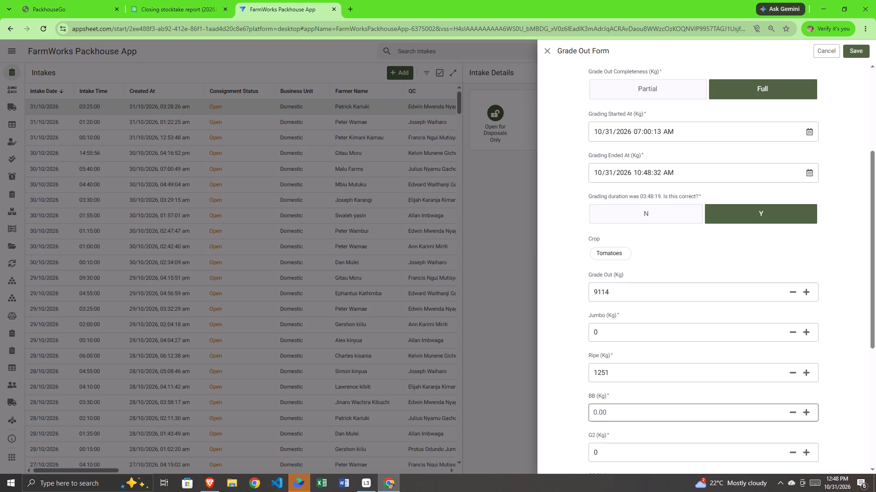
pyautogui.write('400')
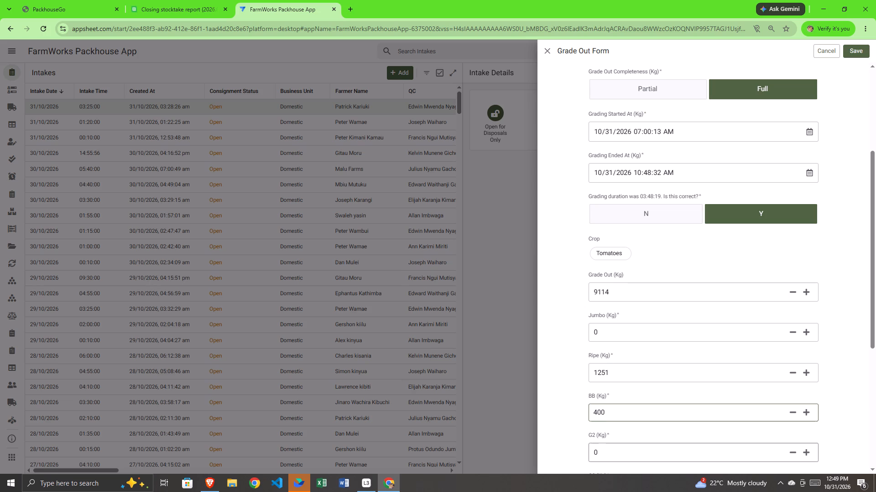
# Enter the grade weights 2780 kg for G2, 2820 kg for G3 and 1560 kg for G4.
pyautogui.scroll(-2, 664, 450)
pyautogui.click(615, 366)
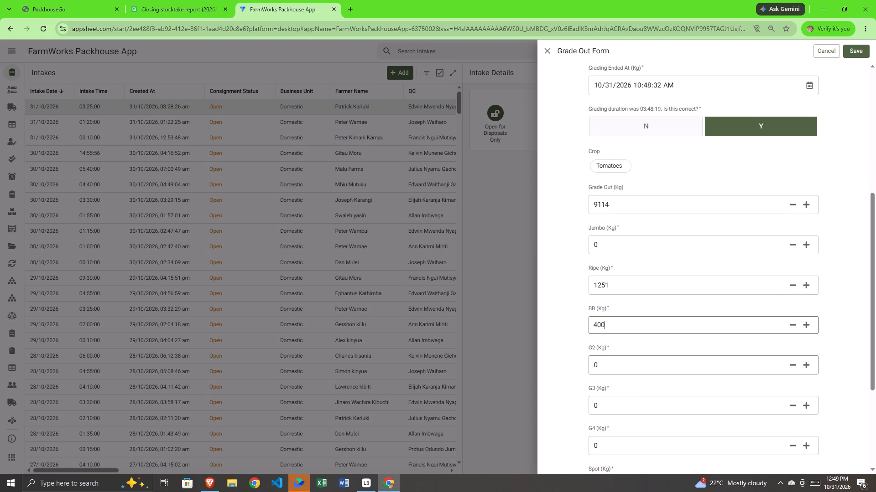
pyautogui.press('BackSpace')
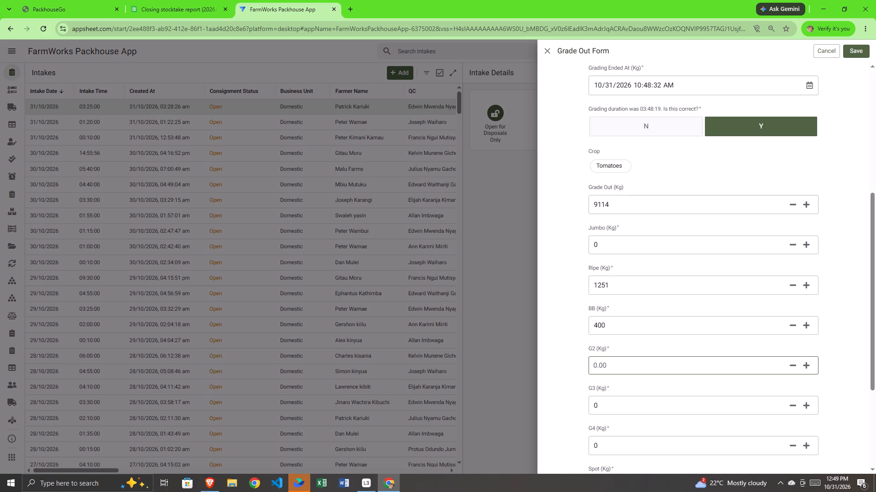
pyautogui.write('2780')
pyautogui.click(617, 413)
pyautogui.press('BackSpace')
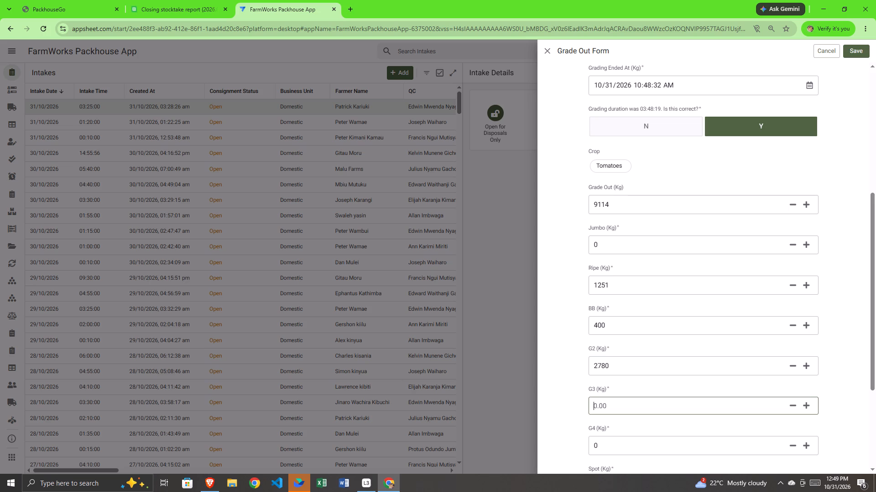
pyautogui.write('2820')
pyautogui.click(614, 446)
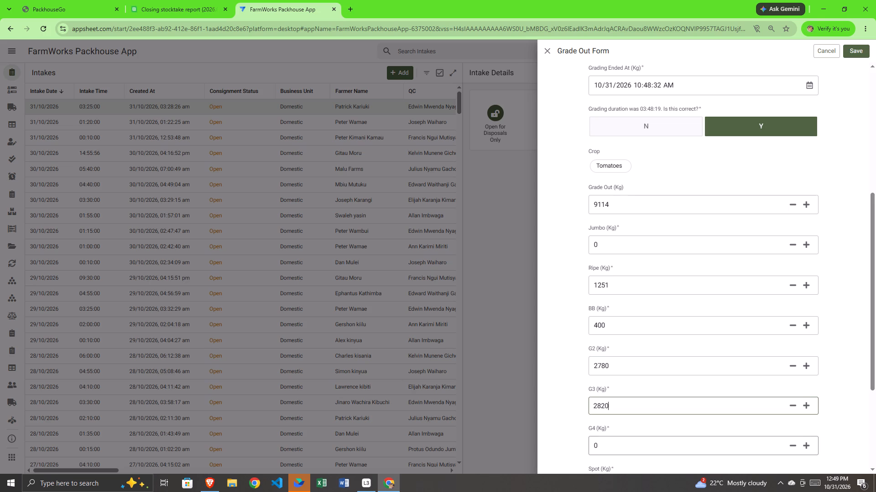
pyautogui.press('BackSpace')
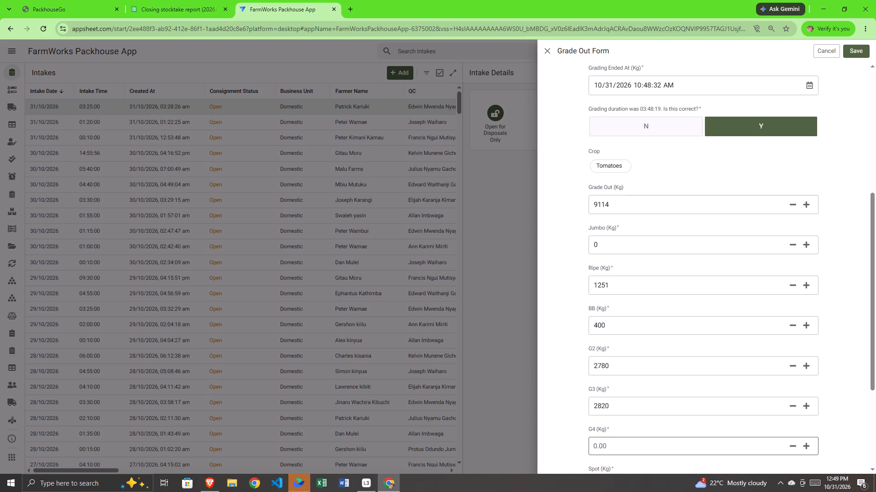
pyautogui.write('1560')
# Enter the grade weights 210 kg for Spot and 12 kg for Green.
pyautogui.scroll(-4, 642, 449)
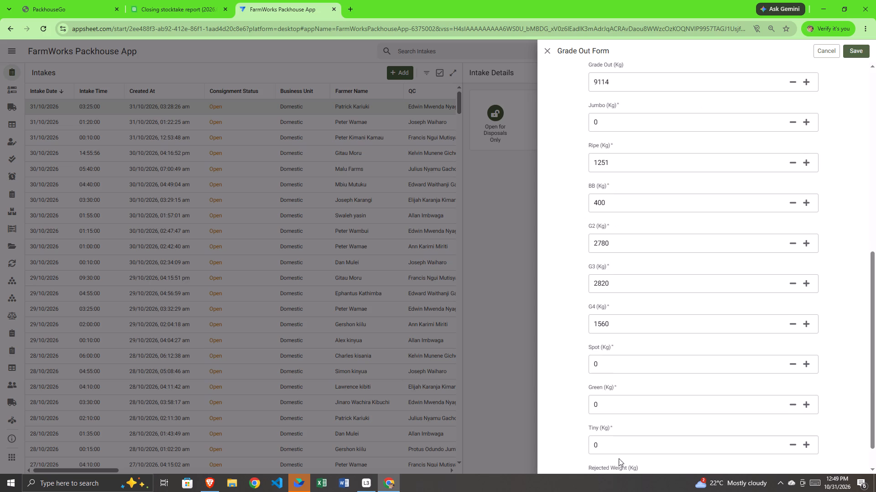
pyautogui.click(605, 366)
pyautogui.press('BackSpace')
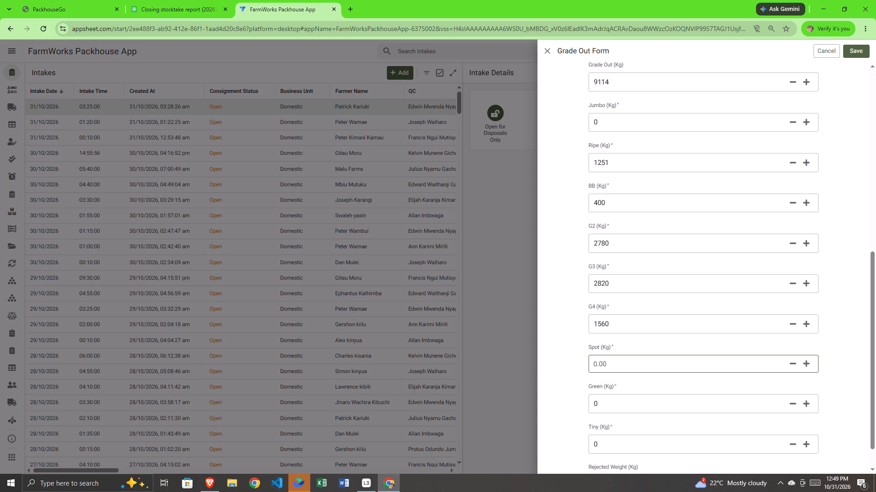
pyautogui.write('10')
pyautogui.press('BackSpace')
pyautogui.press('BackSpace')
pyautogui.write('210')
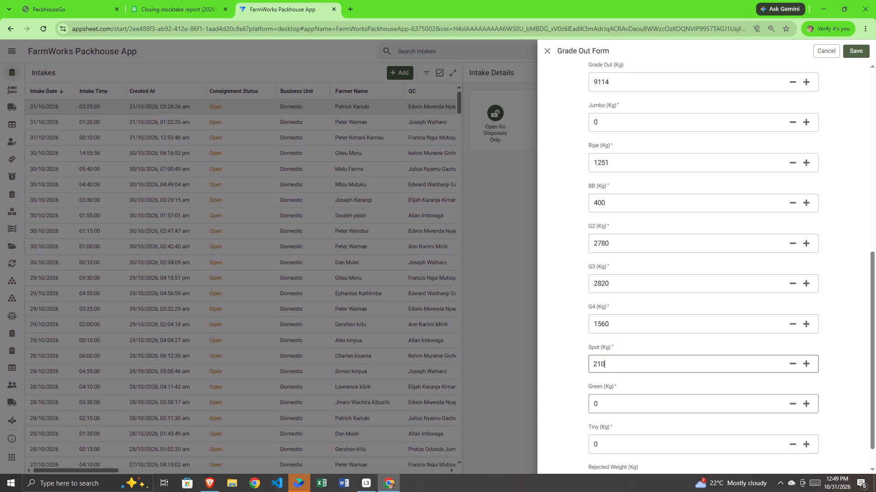
pyautogui.click(604, 403)
pyautogui.press('BackSpace')
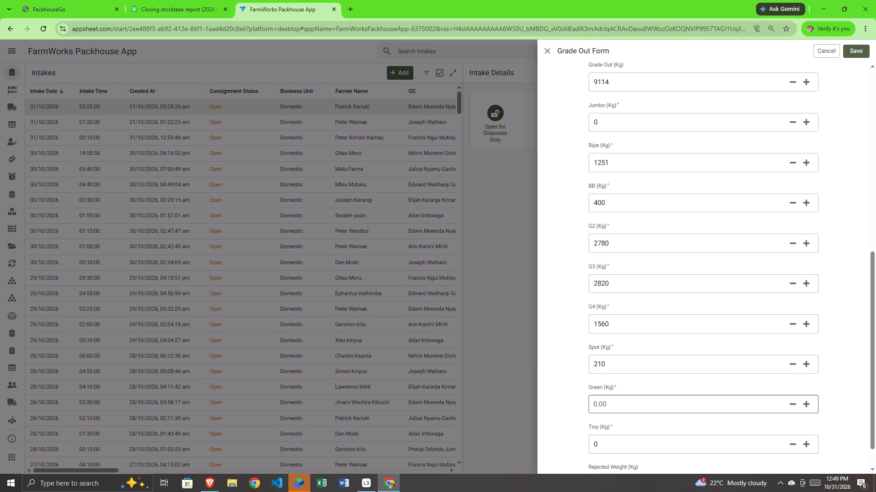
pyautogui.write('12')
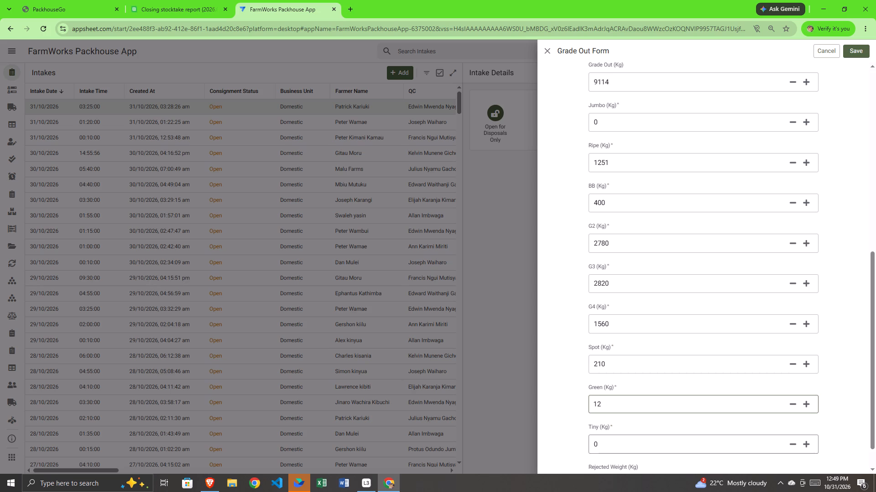
pyautogui.scroll(-2, 646, 451)
pyautogui.click(646, 441)
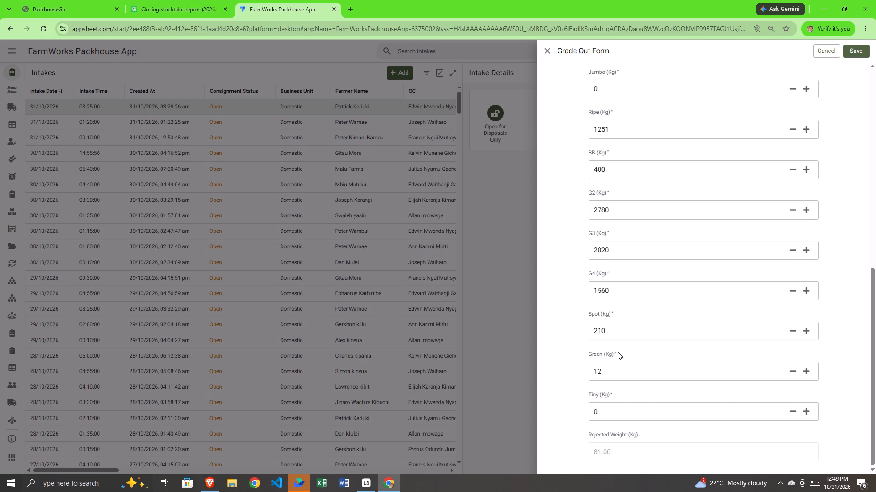
# Correct the G2 grade weight to 2807 kg.
pyautogui.scroll(2, 624, 340)
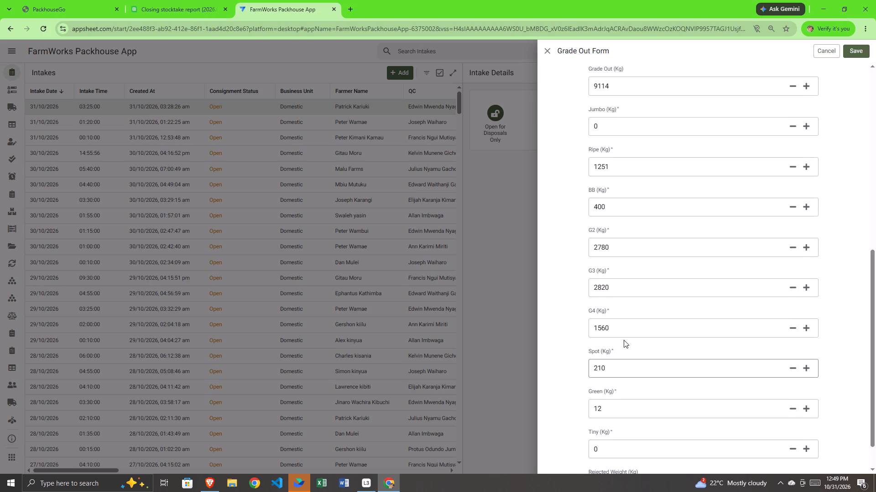
pyautogui.scroll(4, 624, 340)
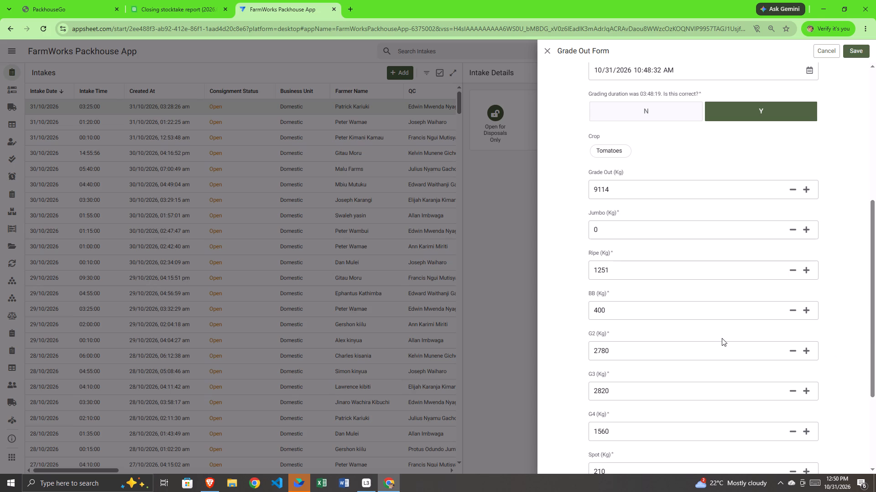
pyautogui.click(625, 359)
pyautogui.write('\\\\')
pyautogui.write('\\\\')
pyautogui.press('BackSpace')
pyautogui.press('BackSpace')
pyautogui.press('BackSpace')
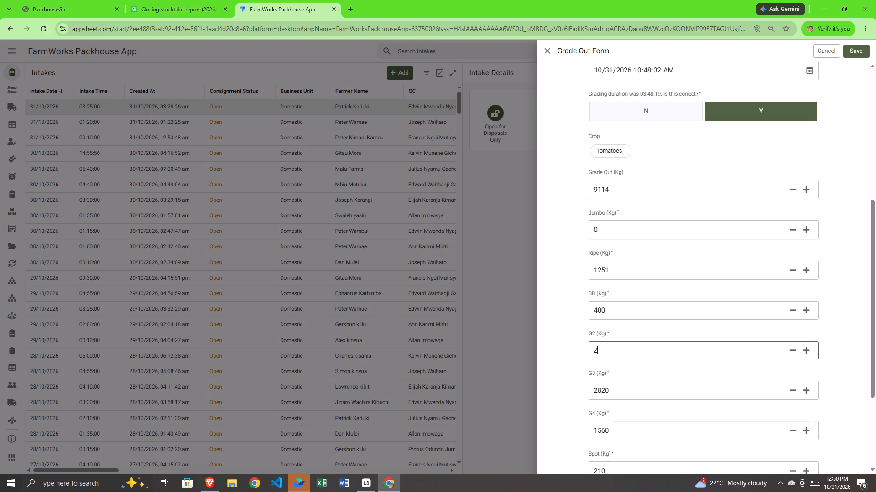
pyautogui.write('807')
pyautogui.scroll(-6, 653, 419)
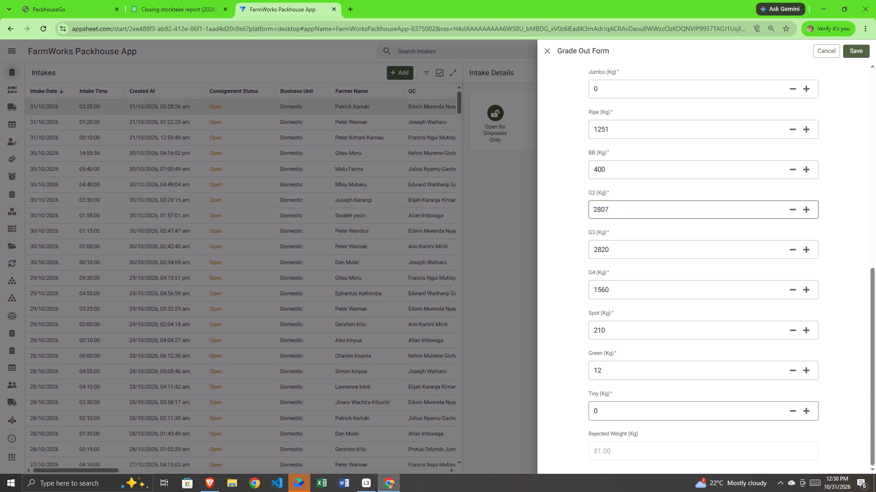
pyautogui.click(649, 448)
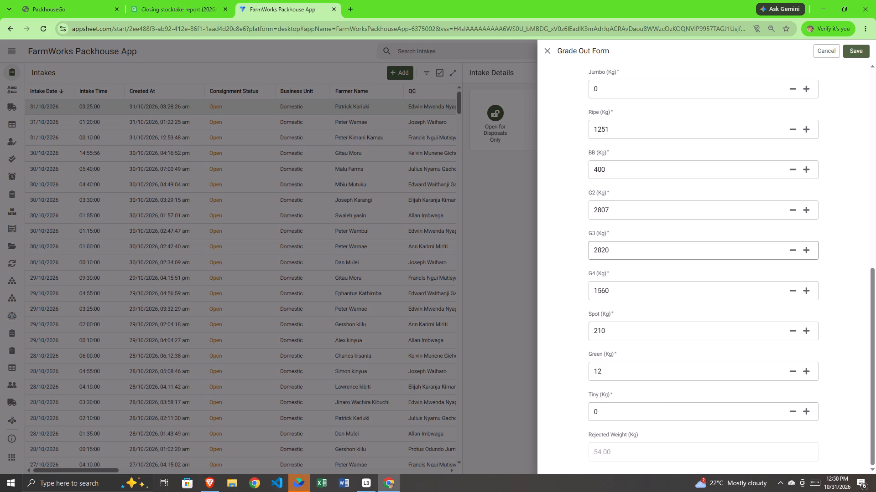
# Correct the G3 grade weight to 2833 kg.
pyautogui.click(623, 253)
pyautogui.press('BackSpace')
pyautogui.press('BackSpace')
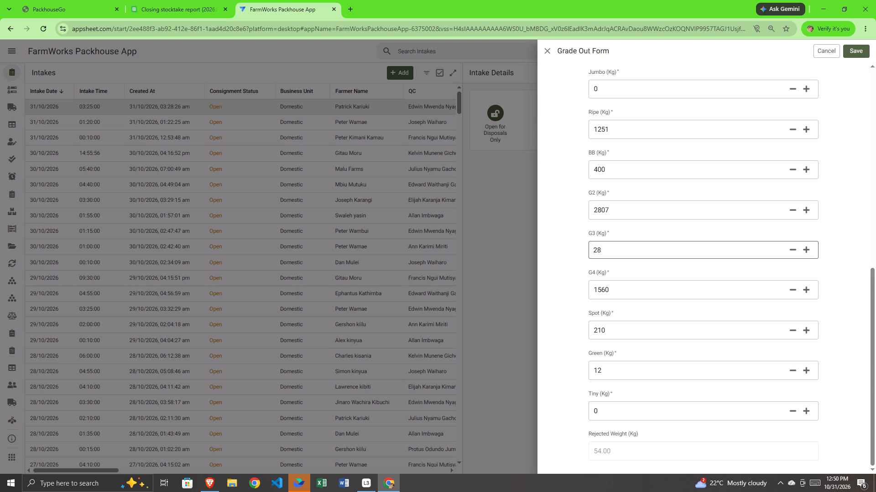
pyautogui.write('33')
pyautogui.click(657, 409)
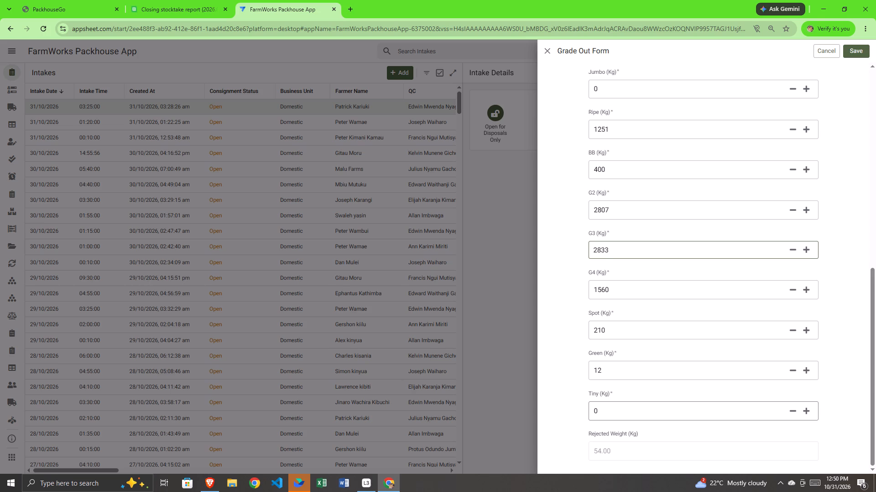
pyautogui.scroll(-3, 657, 409)
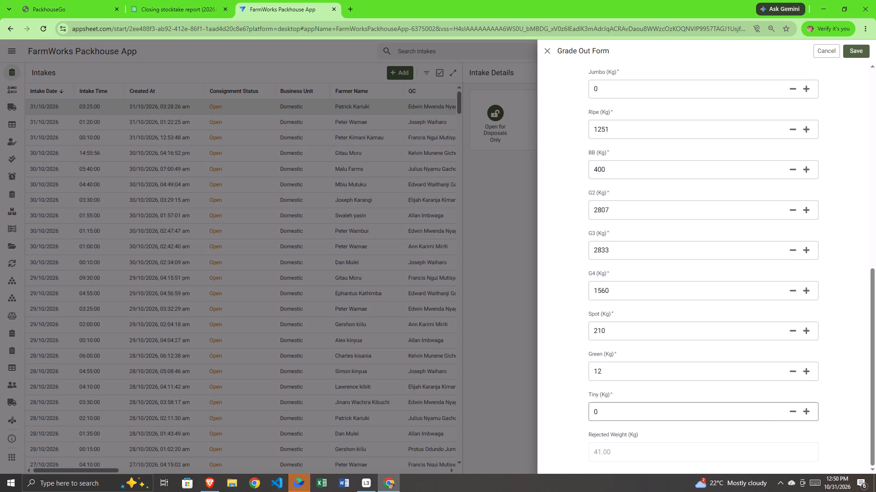
# Save the grade-out record and sync the app.
pyautogui.click(853, 51)
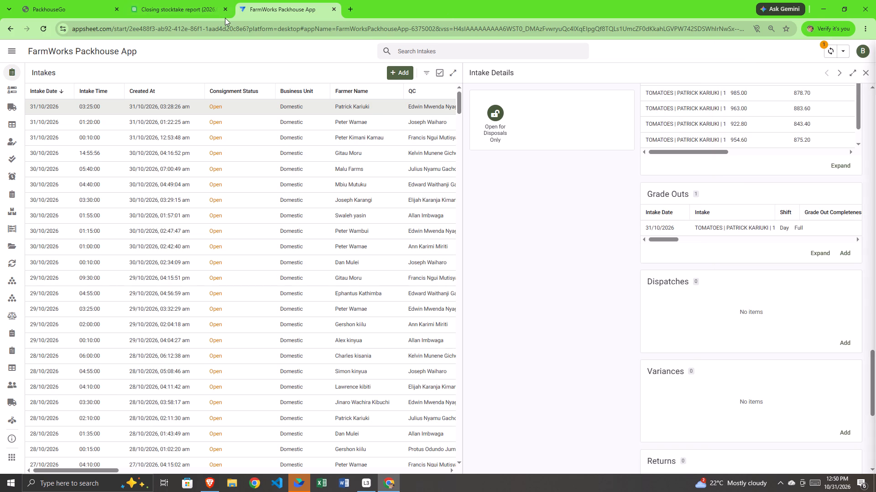
pyautogui.click(828, 56)
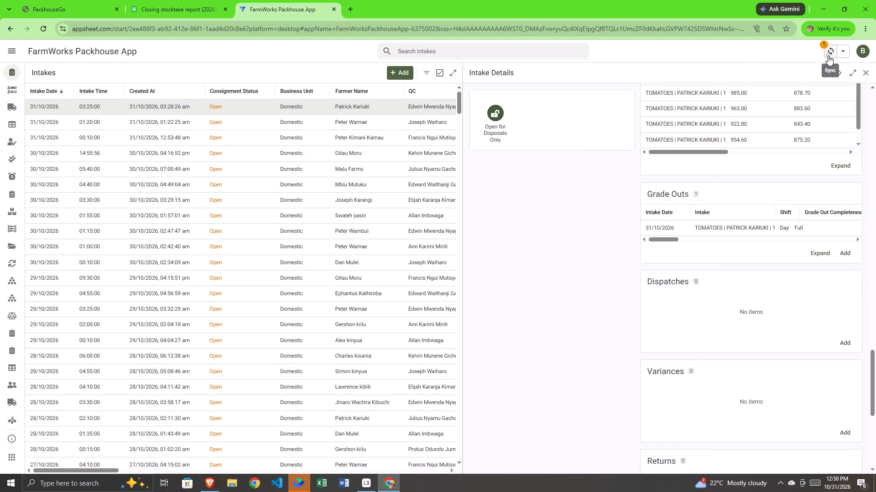
# In the Closing stocktake report, fill the 31/10/2026 3:25 tomato row with G1 Ripe 1231, G1 BB + Midripe 400 and Market BB 20.
pyautogui.click(165, 5)
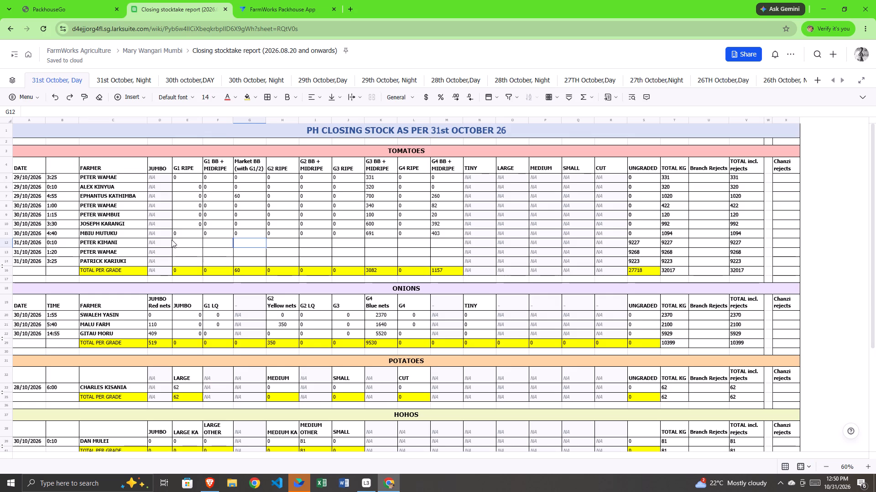
pyautogui.click(182, 263)
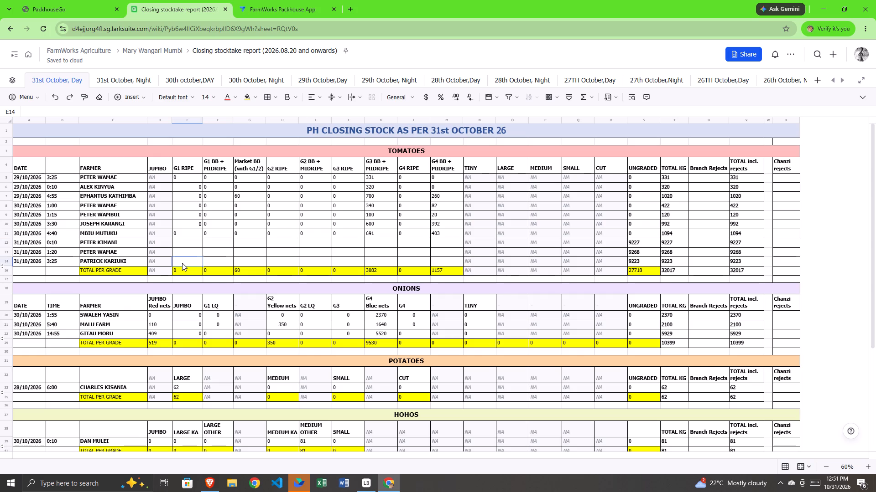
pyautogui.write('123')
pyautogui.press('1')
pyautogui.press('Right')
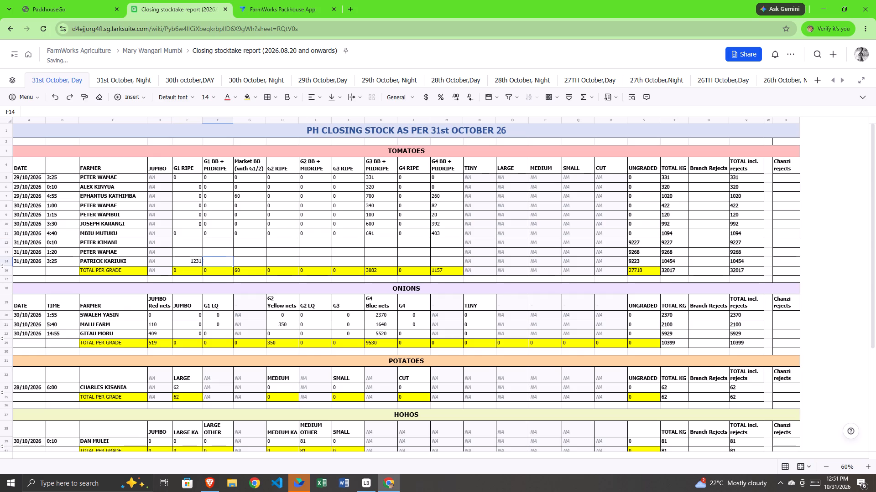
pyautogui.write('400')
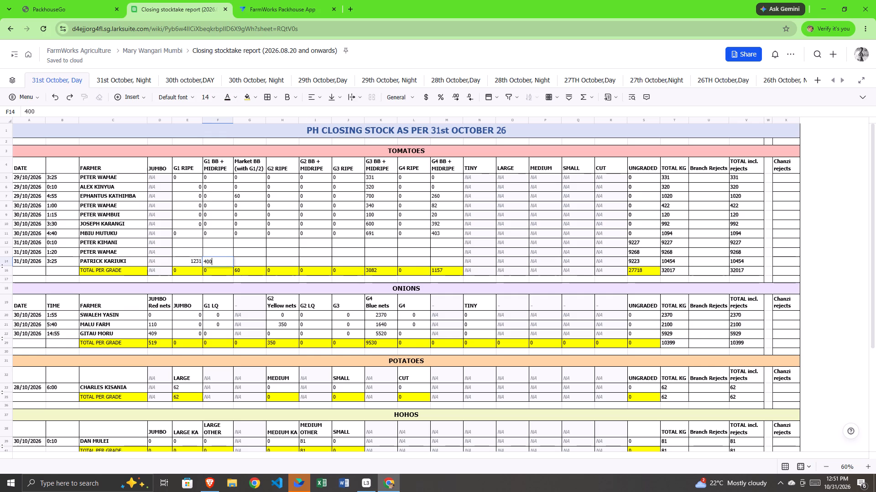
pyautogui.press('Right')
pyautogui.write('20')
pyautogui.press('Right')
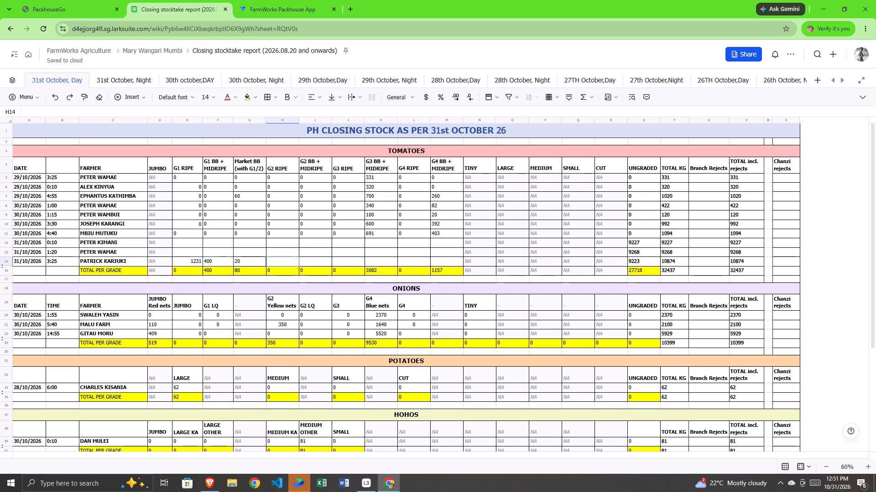
# Fill the same tomato row with G2 Ripe 1858, G2 BB + Midripe 949 and G3 Ripe 1840.
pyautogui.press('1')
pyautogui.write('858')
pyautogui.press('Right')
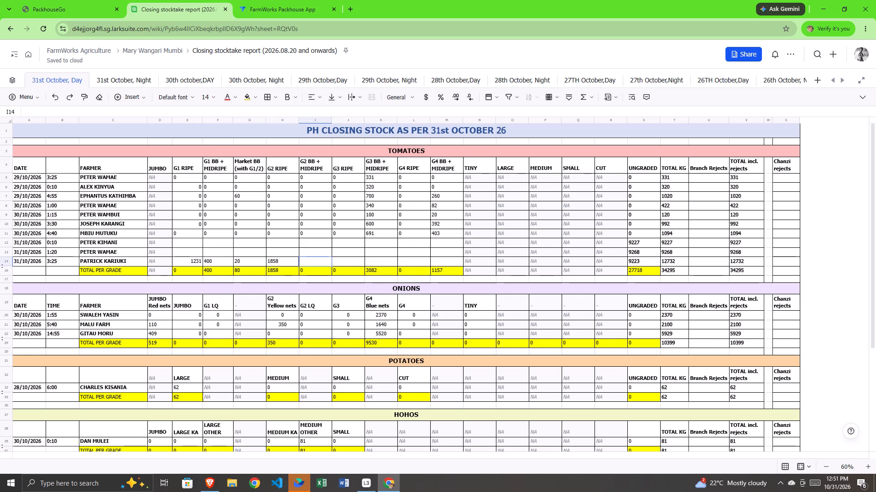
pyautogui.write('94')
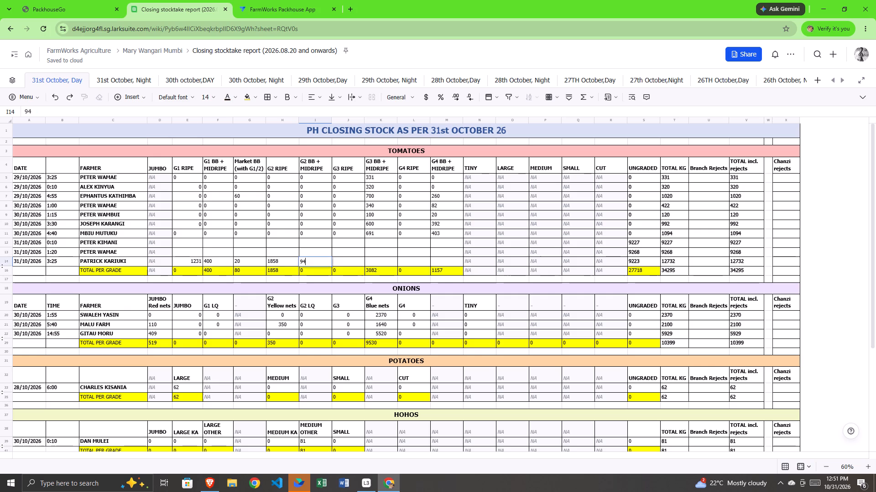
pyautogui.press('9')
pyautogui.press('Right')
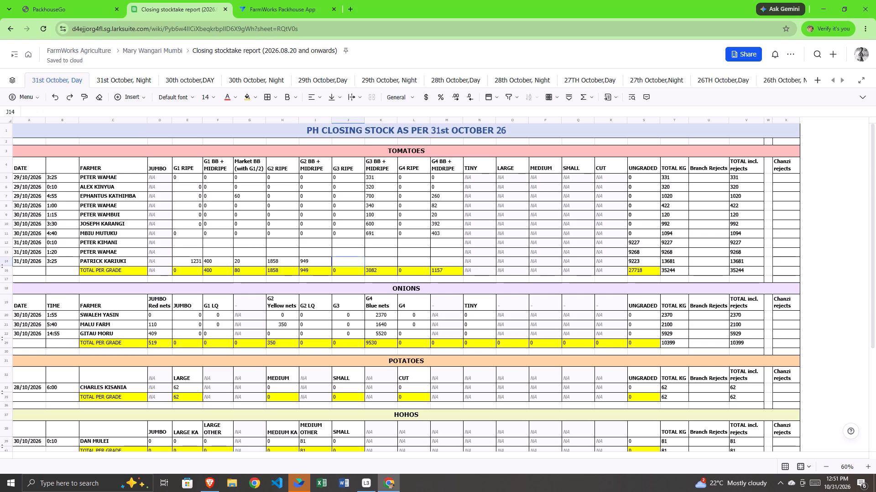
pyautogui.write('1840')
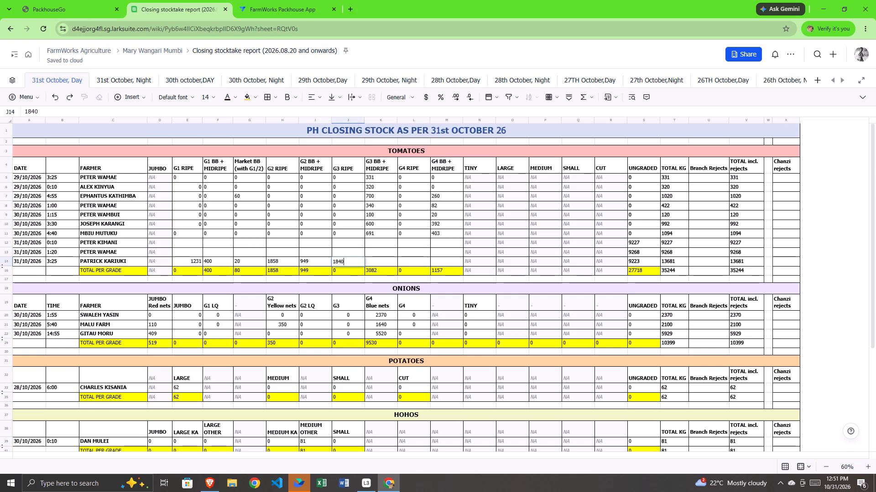
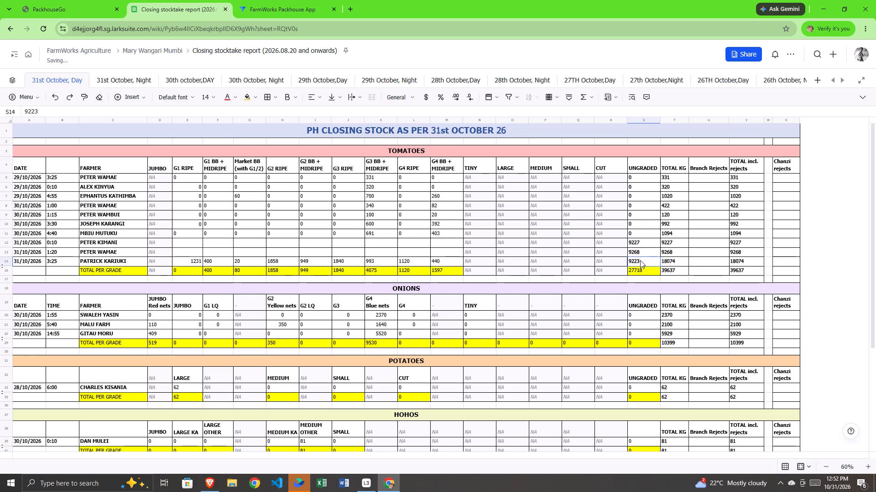
# Set the Ungraded value of the 31/10/2026 3:25 tomato row to 0.
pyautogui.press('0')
pyautogui.click(700, 260)
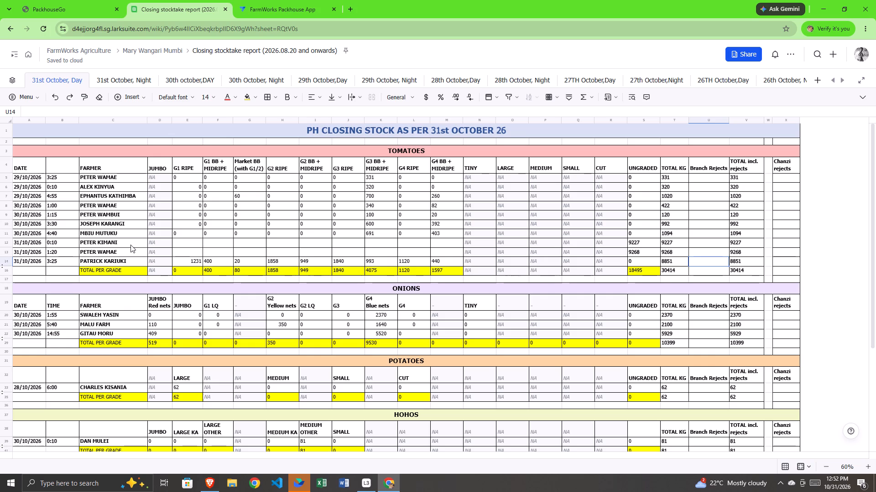
pyautogui.click(305, 482)
pyautogui.scroll(5, 170, 247)
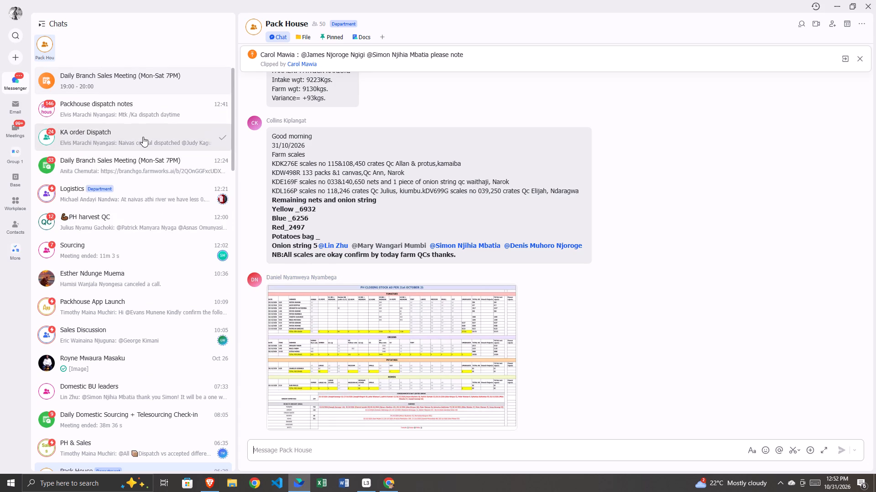
pyautogui.scroll(-2, 133, 322)
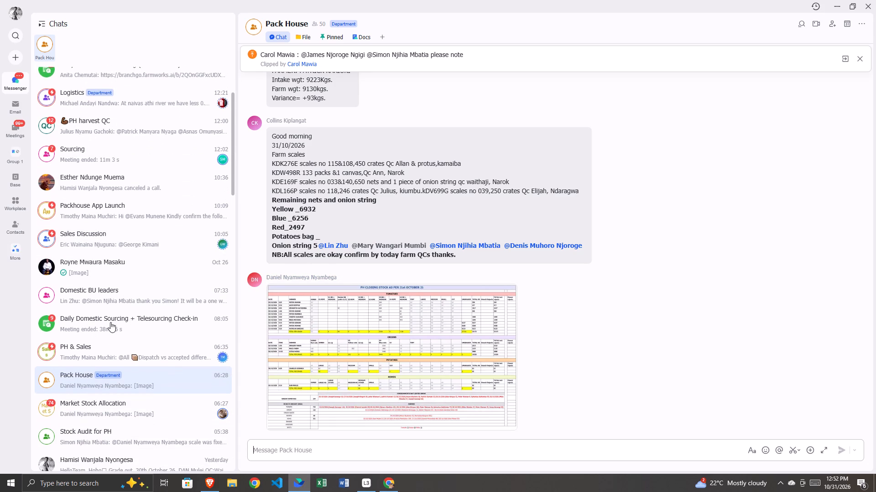
pyautogui.scroll(-1, 132, 390)
pyautogui.click(147, 360)
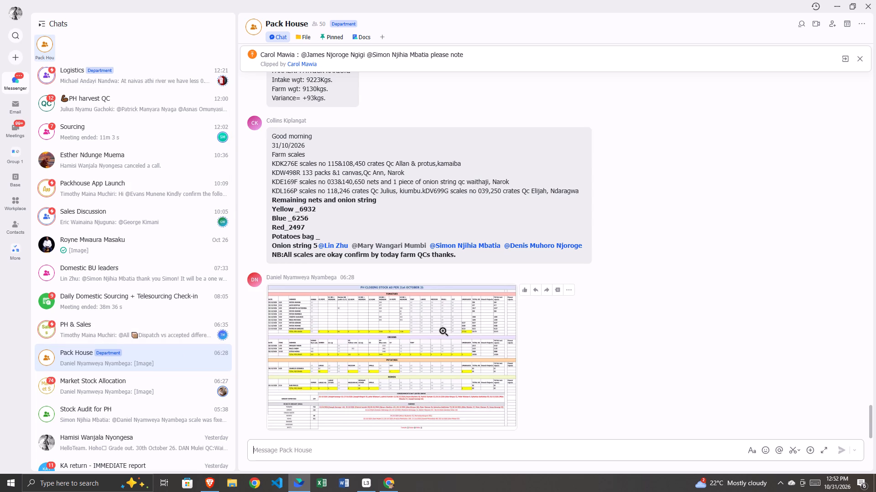
pyautogui.scroll(-6, 440, 328)
pyautogui.scroll(15, 483, 241)
pyautogui.rightClick(310, 313)
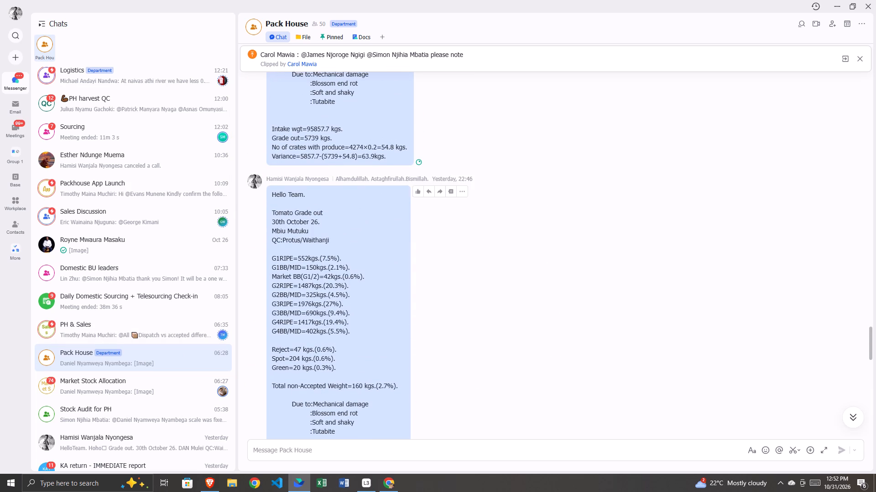
pyautogui.click(339, 226)
# Paste the copied tomato grade-out message as a new draft in the Pack House chat.
pyautogui.click(310, 456)
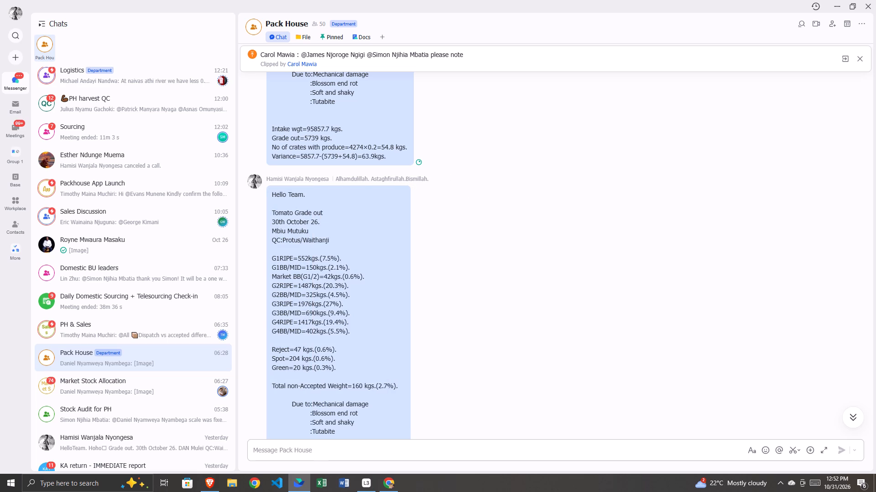
pyautogui.click(324, 452)
pyautogui.rightClick(324, 452)
pyautogui.click(344, 460)
# Change the date line in the draft message to 31th October 26.
pyautogui.scroll(5, 581, 345)
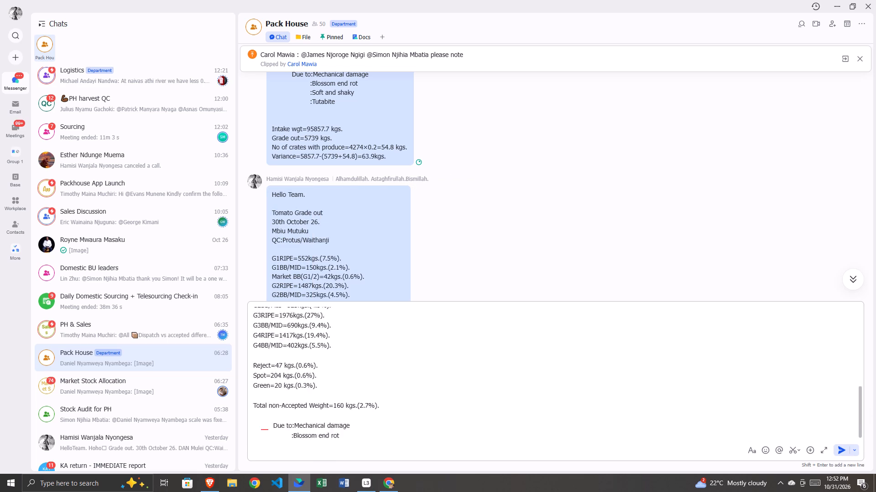
pyautogui.scroll(2, 581, 345)
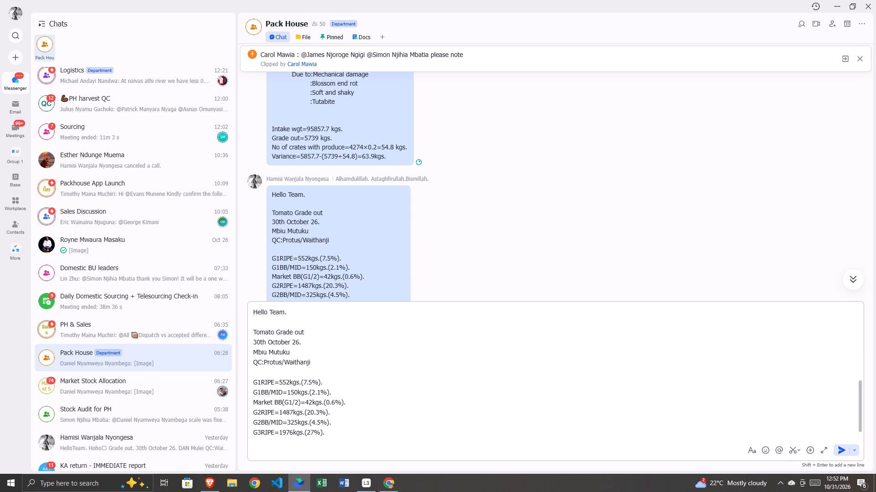
pyautogui.click(259, 343)
pyautogui.press('BackSpace')
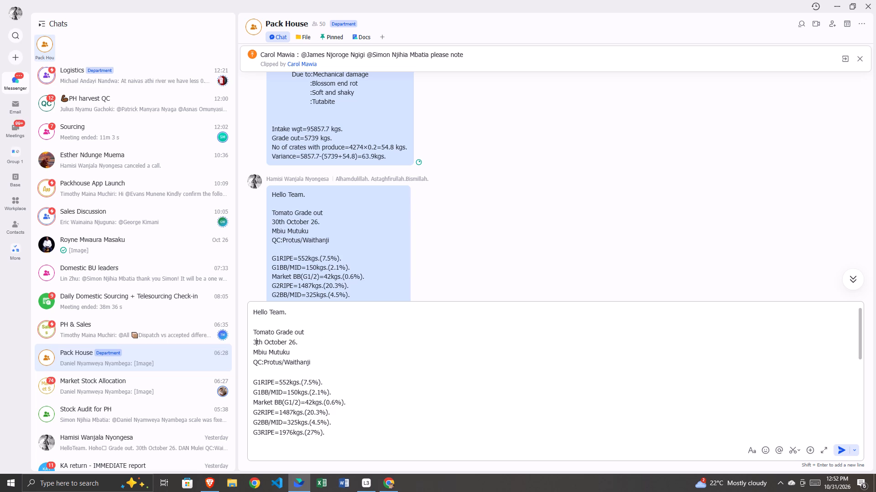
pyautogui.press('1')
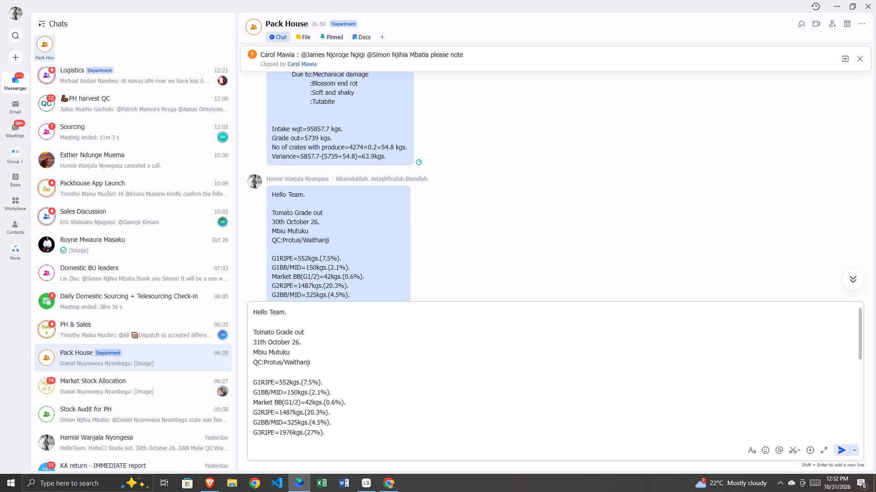
# Replace the farmer's name in the draft with the farmer from the 31/10/2026 3:25 tomato row, ending with a period.
pyautogui.click(295, 355)
pyautogui.press('BackSpace')
pyautogui.press('BackSpace')
pyautogui.press('BackSpace')
pyautogui.press('BackSpace')
pyautogui.press('BackSpace')
pyautogui.press('BackSpace')
pyautogui.press('BackSpace')
pyautogui.press('BackSpace')
pyautogui.press('BackSpace')
pyautogui.press('BackSpace')
pyautogui.press('BackSpace')
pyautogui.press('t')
pyautogui.press('BackSpace')
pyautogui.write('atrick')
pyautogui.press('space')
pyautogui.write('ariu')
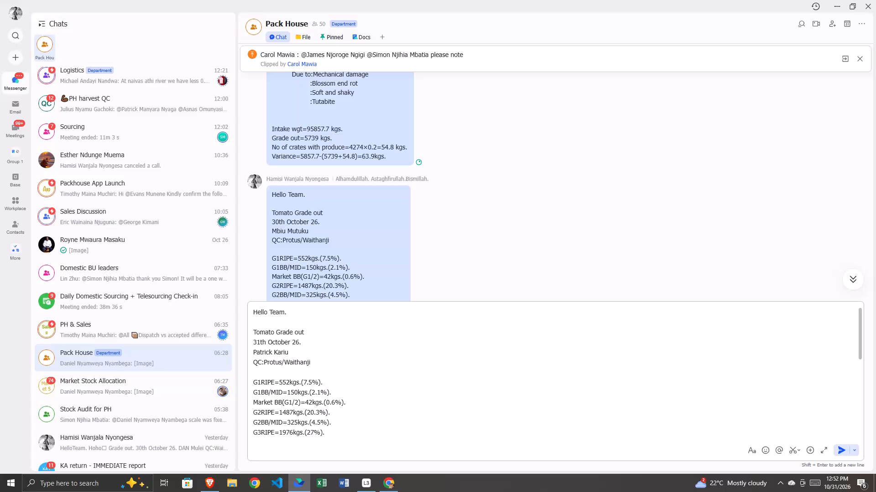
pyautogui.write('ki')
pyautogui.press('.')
# Replace the QC names in the draft so the line reads QC:Edwin.
pyautogui.click(313, 360)
pyautogui.press('BackSpace')
pyautogui.press('BackSpace')
pyautogui.press('BackSpace')
pyautogui.press('BackSpace')
pyautogui.press('BackSpace')
pyautogui.press('BackSpace')
pyautogui.press('BackSpace')
pyautogui.press('BackSpace')
pyautogui.press('BackSpace')
pyautogui.press('BackSpace')
pyautogui.press('BackSpace')
pyautogui.press('BackSpace')
pyautogui.press('BackSpace')
pyautogui.press('BackSpace')
pyautogui.press('BackSpace')
pyautogui.press('BackSpace')
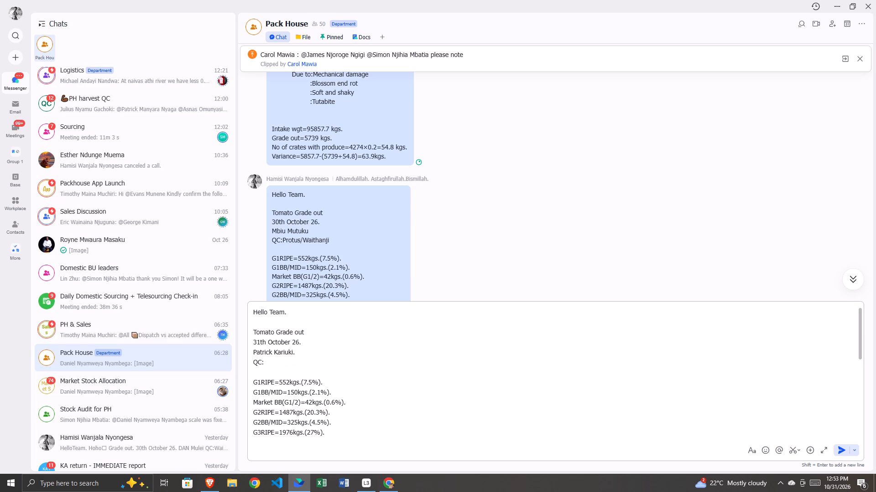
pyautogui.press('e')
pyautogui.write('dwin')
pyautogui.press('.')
# Set the draft's G1RIPE line to 1231 kgs and 13.5%.
pyautogui.click(288, 382)
pyautogui.press('BackSpace')
pyautogui.press('BackSpace')
pyautogui.press('BackSpace')
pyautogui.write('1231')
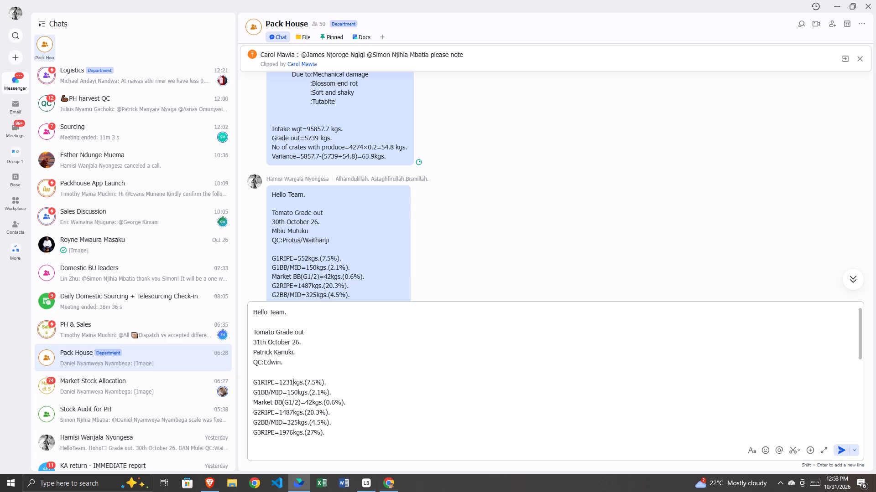
pyautogui.click(316, 380)
pyautogui.press('BackSpace')
pyautogui.press('BackSpace')
pyautogui.press('BackSpace')
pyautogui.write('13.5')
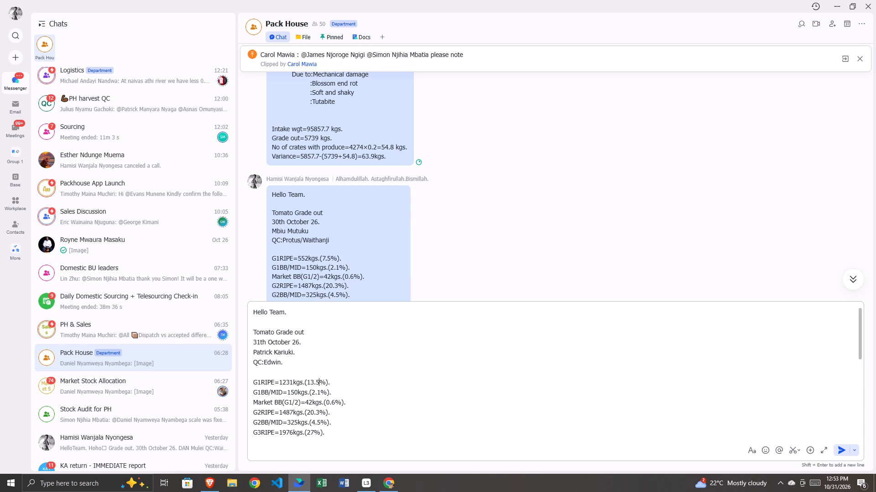
# Set the draft's G1BB/MID line to 400 kgs and 4.4%.
pyautogui.click(297, 393)
pyautogui.press('BackSpace')
pyautogui.press('BackSpace')
pyautogui.press('BackSpace')
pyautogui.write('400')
pyautogui.click(320, 391)
pyautogui.press('BackSpace')
pyautogui.press('BackSpace')
pyautogui.press('BackSpace')
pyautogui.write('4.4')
# Set the draft's Market BB(G1/2) line to 20 kgs and 0.2%.
pyautogui.click(312, 402)
pyautogui.press('BackSpace')
pyautogui.press('BackSpace')
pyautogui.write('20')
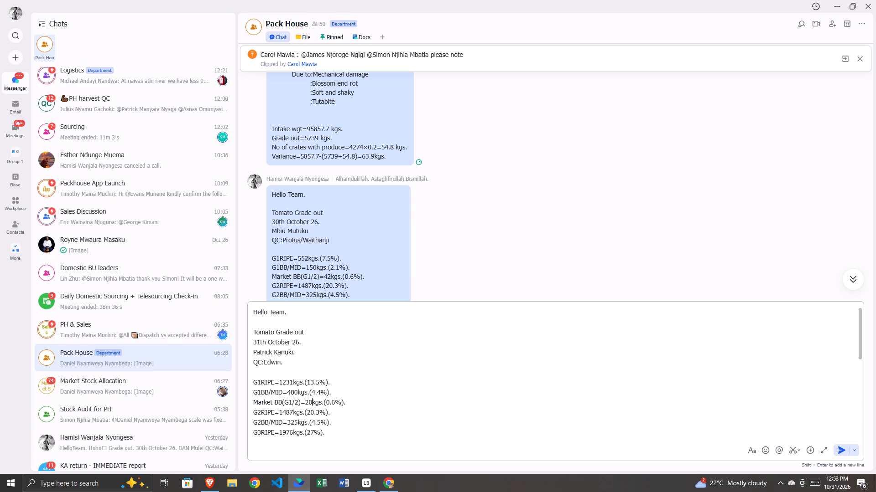
pyautogui.click(336, 401)
pyautogui.press('BackSpace')
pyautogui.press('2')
# Set the draft's G2RIPE line to 1858 kgs and 20.4%.
pyautogui.click(293, 413)
pyautogui.press('BackSpace')
pyautogui.press('BackSpace')
pyautogui.press('BackSpace')
pyautogui.press('BackSpace')
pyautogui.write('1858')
pyautogui.click(319, 410)
pyautogui.press('BackSpace')
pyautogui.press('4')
# Set the draft's G2BB/MID line to 949 kgs and 10.4%.
pyautogui.click(299, 425)
pyautogui.press('BackSpace')
pyautogui.press('BackSpace')
pyautogui.press('BackSpace')
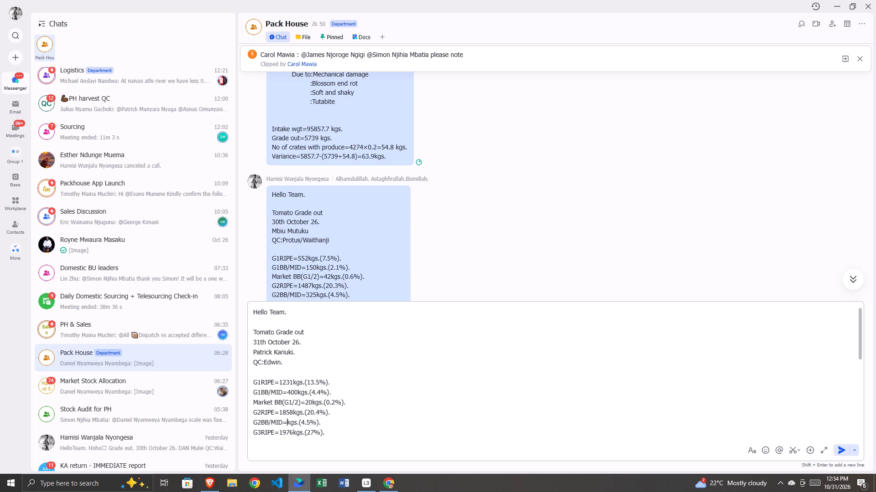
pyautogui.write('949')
pyautogui.click(320, 421)
pyautogui.press('BackSpace')
pyautogui.press('BackSpace')
pyautogui.press('BackSpace')
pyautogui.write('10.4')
# Set the draft's G3RIPE line to 1840 kgs and 20.2%.
pyautogui.click(293, 433)
pyautogui.press('BackSpace')
pyautogui.press('BackSpace')
pyautogui.press('BackSpace')
pyautogui.press('BackSpace')
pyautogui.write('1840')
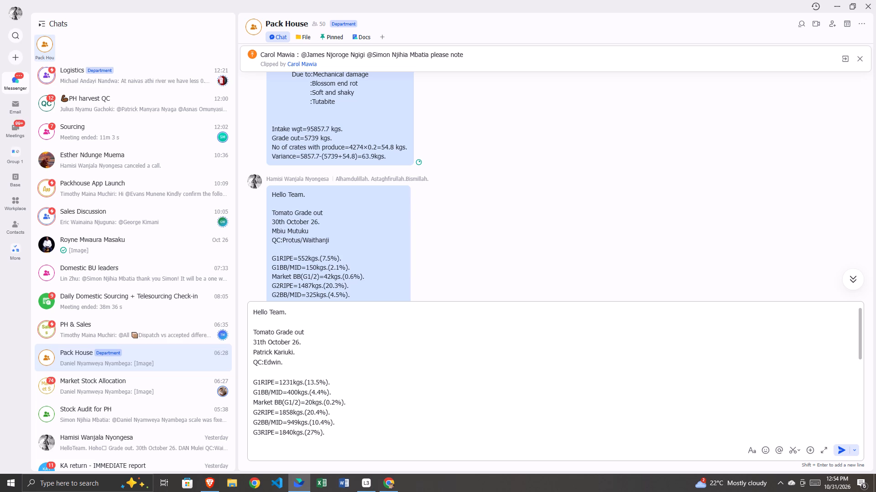
pyautogui.click(314, 426)
pyautogui.click(314, 432)
pyautogui.press('BackSpace')
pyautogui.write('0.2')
# Set the draft's G3BB/MID line to 993 kgs and 10.9%.
pyautogui.click(343, 428)
pyautogui.scroll(-1, 343, 428)
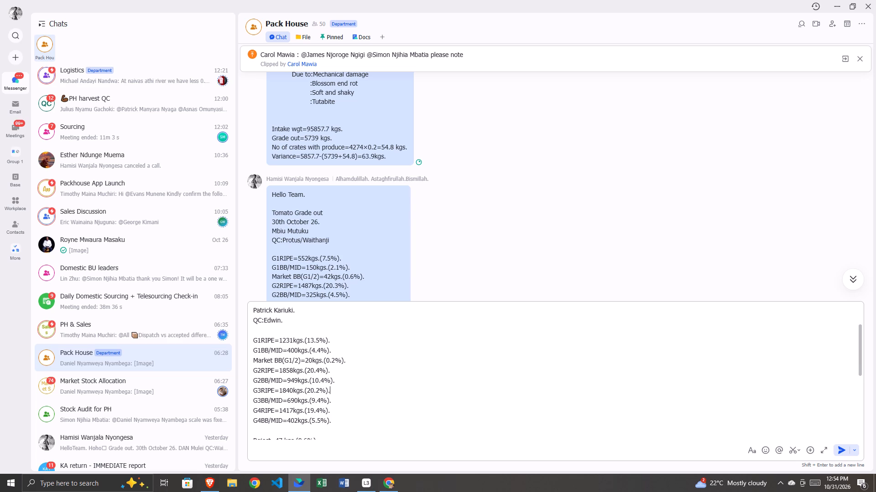
pyautogui.click(298, 403)
pyautogui.press('BackSpace')
pyautogui.press('BackSpace')
pyautogui.press('BackSpace')
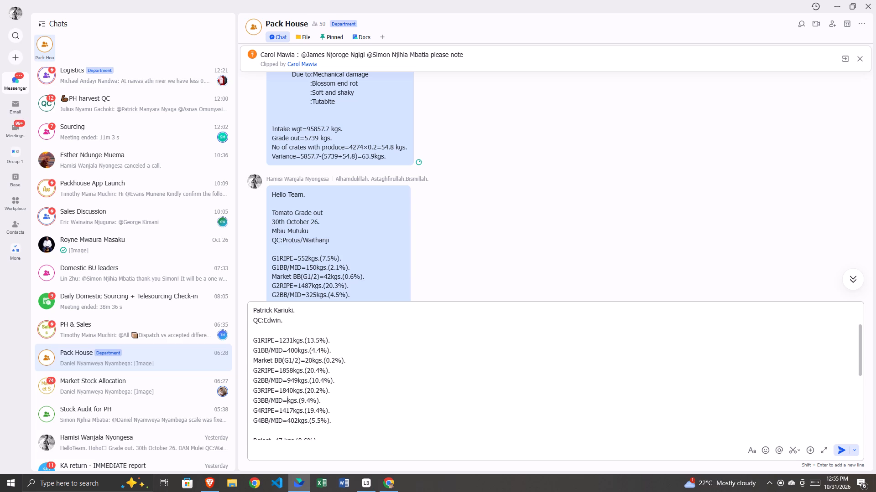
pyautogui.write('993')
pyautogui.click(322, 399)
pyautogui.press('BackSpace')
pyautogui.press('BackSpace')
pyautogui.press('BackSpace')
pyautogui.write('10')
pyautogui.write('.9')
# Set the draft's G4RIPE line to 1120 kgs and 12.3%.
pyautogui.click(293, 412)
pyautogui.press('BackSpace')
pyautogui.press('BackSpace')
pyautogui.press('BackSpace')
pyautogui.press('BackSpace')
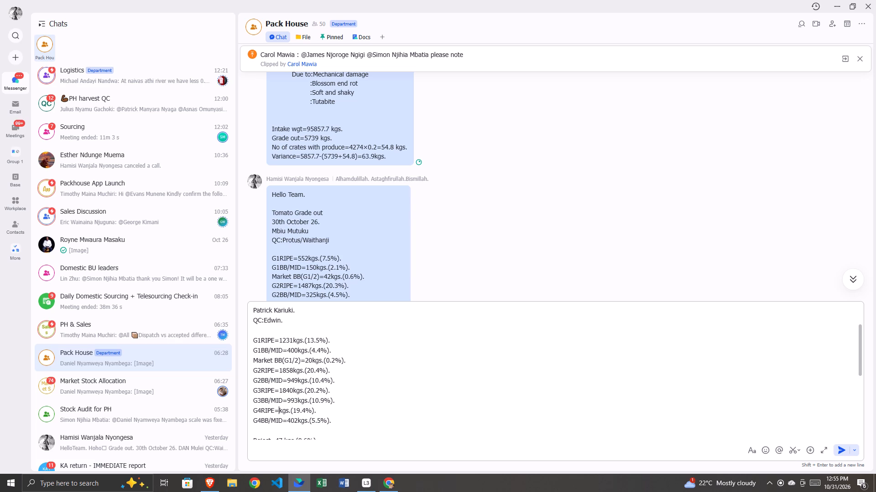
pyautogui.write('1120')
pyautogui.click(319, 410)
pyautogui.press('BackSpace')
pyautogui.press('BackSpace')
pyautogui.press('BackSpace')
pyautogui.press('BackSpace')
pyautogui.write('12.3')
# Set the draft's G4BB/MID line to 440 kgs and 4.8%.
pyautogui.click(298, 423)
pyautogui.press('BackSpace')
pyautogui.press('BackSpace')
pyautogui.press('BackSpace')
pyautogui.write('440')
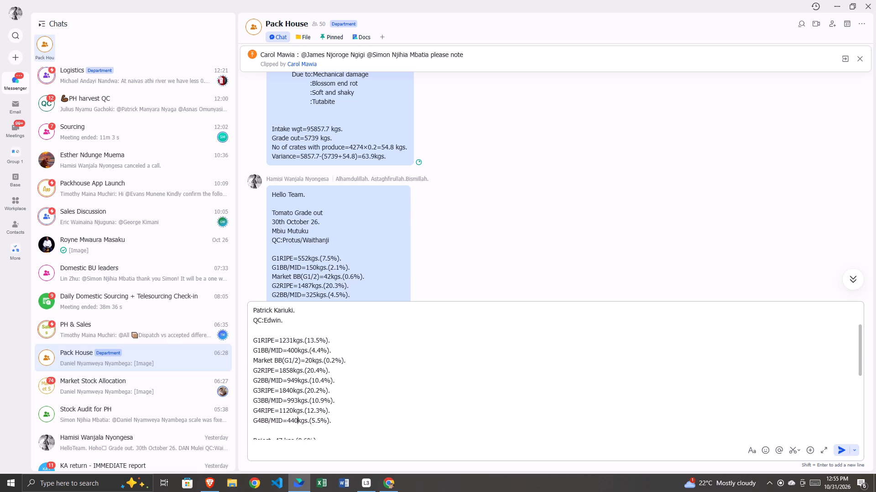
pyautogui.click(321, 422)
pyautogui.press('BackSpace')
pyautogui.press('BackSpace')
pyautogui.press('BackSpace')
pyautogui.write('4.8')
pyautogui.click(344, 422)
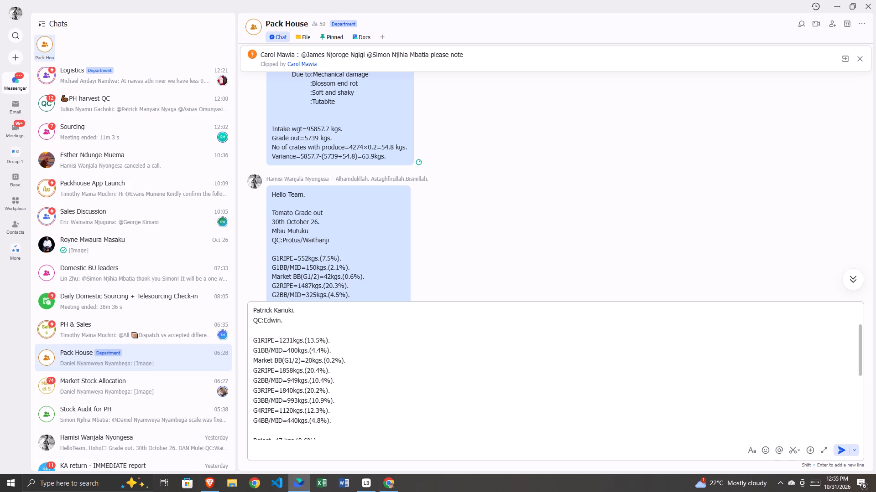
# Set the draft's Reject line to 41 kgs and 0.5%.
pyautogui.scroll(-3, 344, 422)
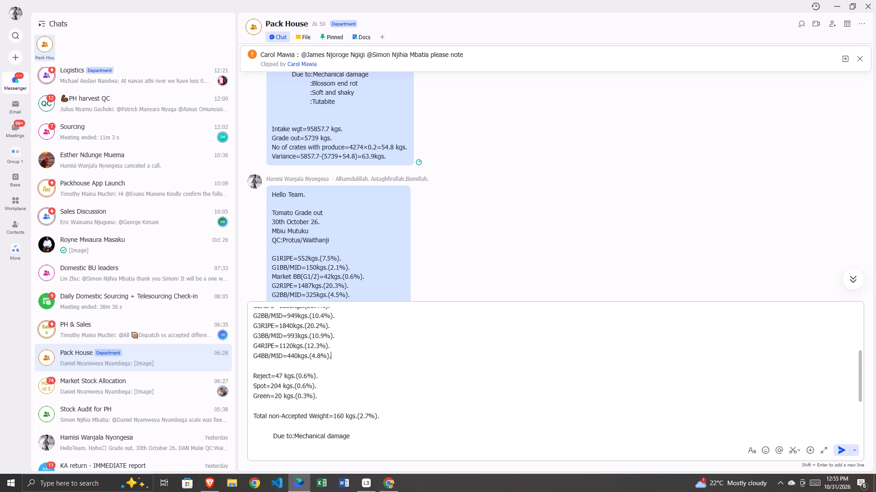
pyautogui.click(280, 376)
pyautogui.click(281, 376)
pyautogui.press('BackSpace')
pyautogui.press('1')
pyautogui.click(306, 373)
pyautogui.press('BackSpace')
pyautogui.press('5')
# Set the draft's Spot line to 210 kgs and 2.3%.
pyautogui.click(279, 389)
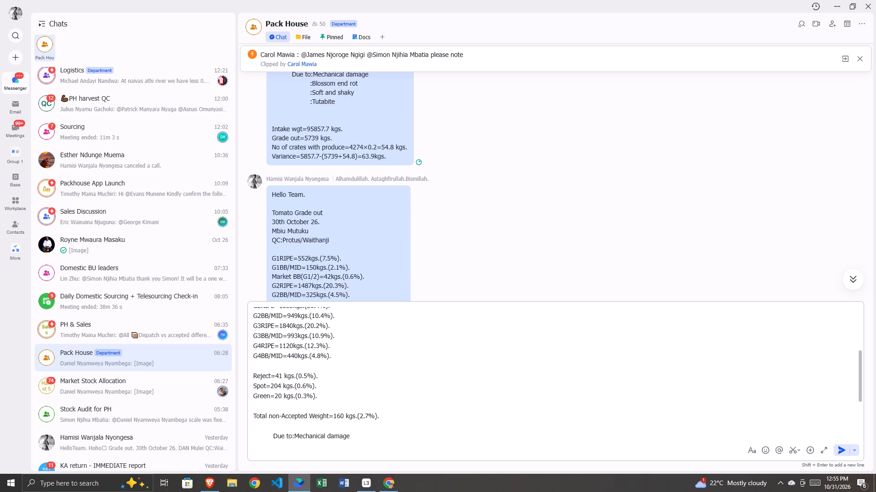
pyautogui.click(280, 387)
pyautogui.press('BackSpace')
pyautogui.press('BackSpace')
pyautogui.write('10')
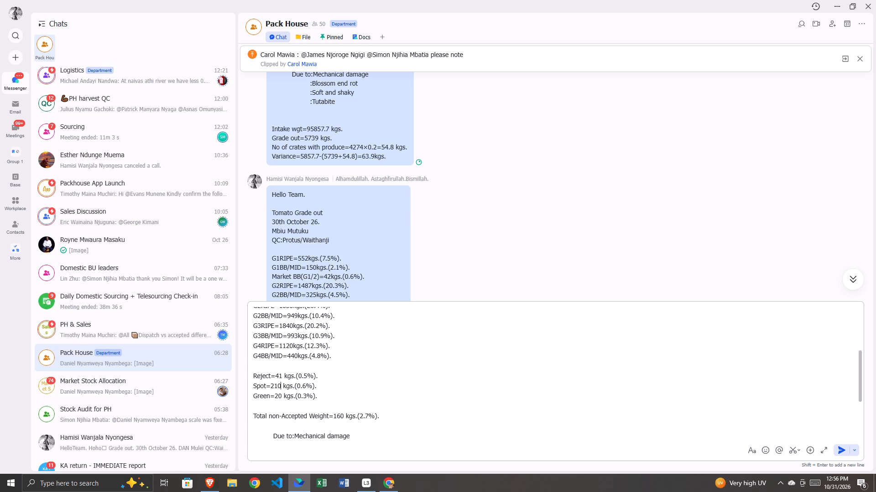
pyautogui.click(307, 386)
pyautogui.press('BackSpace')
pyautogui.press('BackSpace')
pyautogui.press('BackSpace')
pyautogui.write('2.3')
# Set the draft's Green line to 12 kgs and 0.1%.
pyautogui.click(281, 398)
pyautogui.press('BackSpace')
pyautogui.press('BackSpace')
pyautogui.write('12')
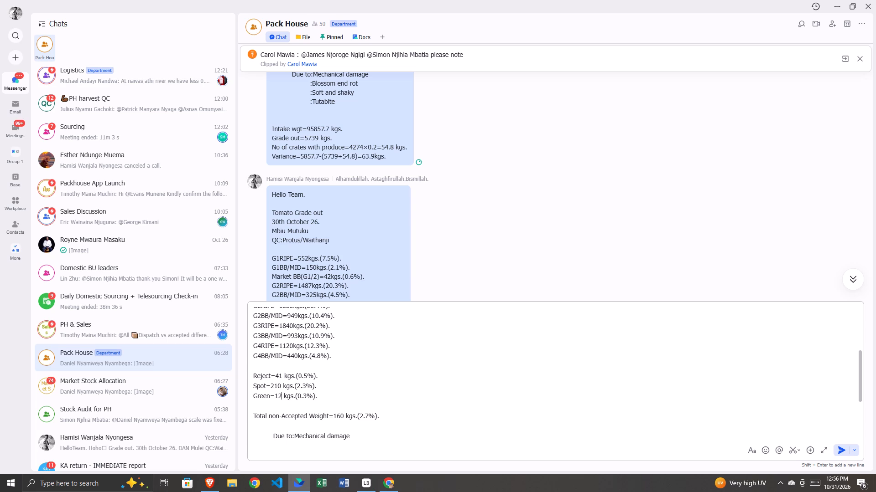
pyautogui.click(307, 395)
pyautogui.press('BackSpace')
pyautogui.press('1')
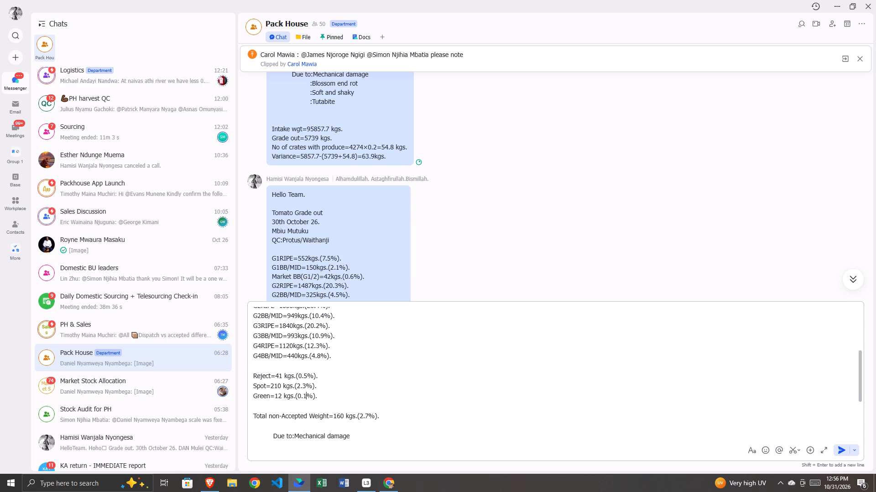
# Set the draft's Total non-Accepted Weight line to 263 kgs and 2.9%.
pyautogui.click(344, 413)
pyautogui.press('BackSpace')
pyautogui.press('BackSpace')
pyautogui.press('BackSpace')
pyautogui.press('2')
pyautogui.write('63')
pyautogui.click(368, 412)
pyautogui.press('BackSpace')
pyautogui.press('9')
pyautogui.click(366, 433)
# Set the intake weight near the end of the draft to 9223.7 kgs.
pyautogui.scroll(-3, 366, 433)
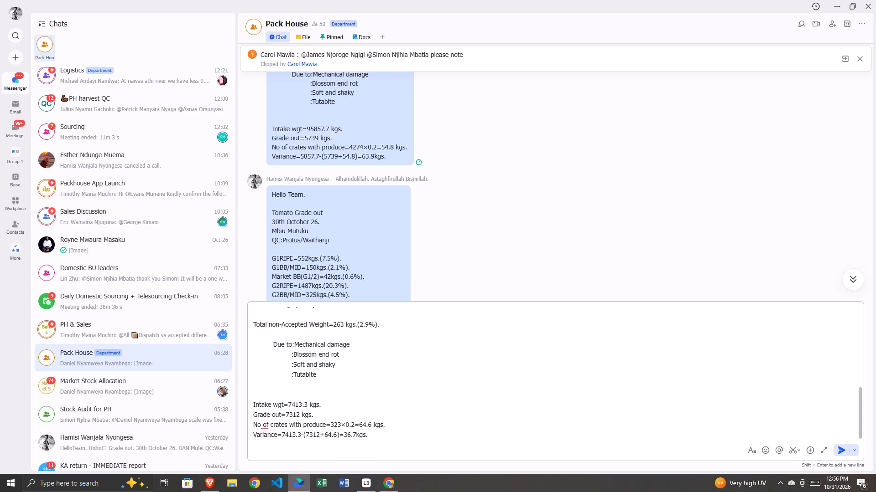
pyautogui.click(308, 405)
pyautogui.press('BackSpace')
pyautogui.press('BackSpace')
pyautogui.press('BackSpace')
pyautogui.press('BackSpace')
pyautogui.press('BackSpace')
pyautogui.press('BackSpace')
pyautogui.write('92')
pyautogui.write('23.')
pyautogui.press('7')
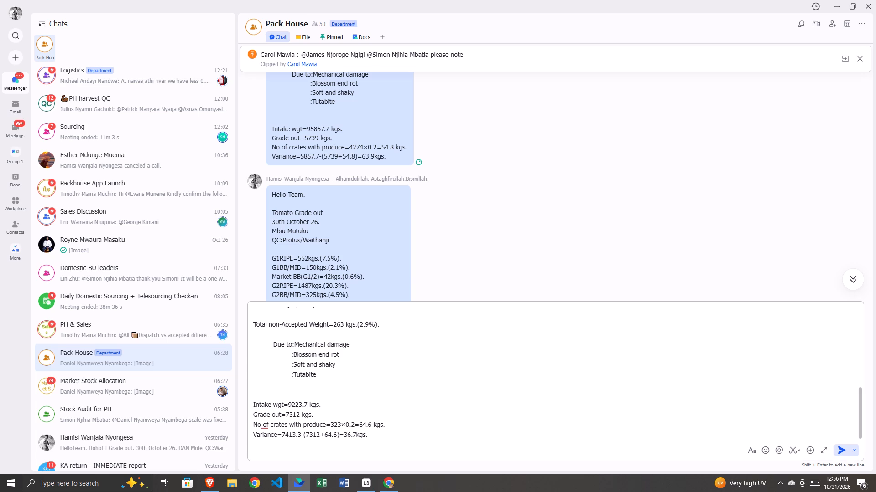
# Set the draft's Grade out total to 9114 kgs.
pyautogui.click(299, 414)
pyautogui.press('BackSpace')
pyautogui.press('BackSpace')
pyautogui.press('BackSpace')
pyautogui.press('BackSpace')
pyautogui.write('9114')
# Set the draft's crates with produce line to 440×0.2=88 kgs.
pyautogui.click(341, 424)
pyautogui.press('BackSpace')
pyautogui.press('BackSpace')
pyautogui.press('BackSpace')
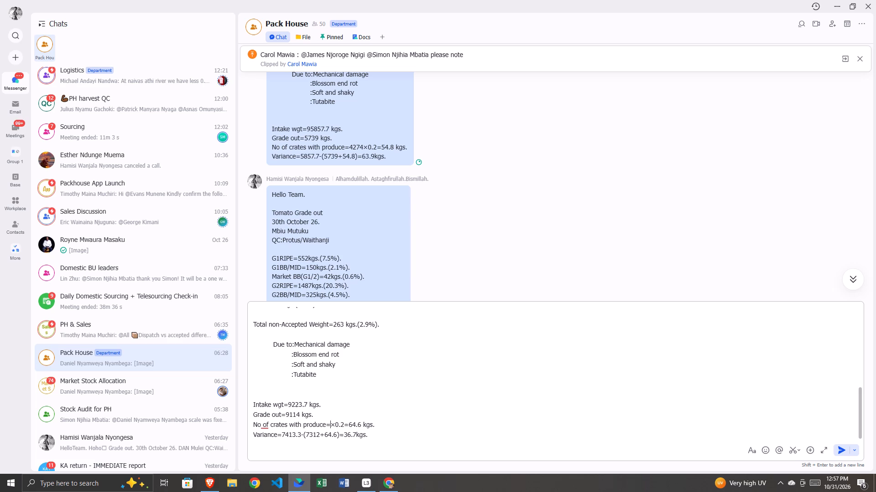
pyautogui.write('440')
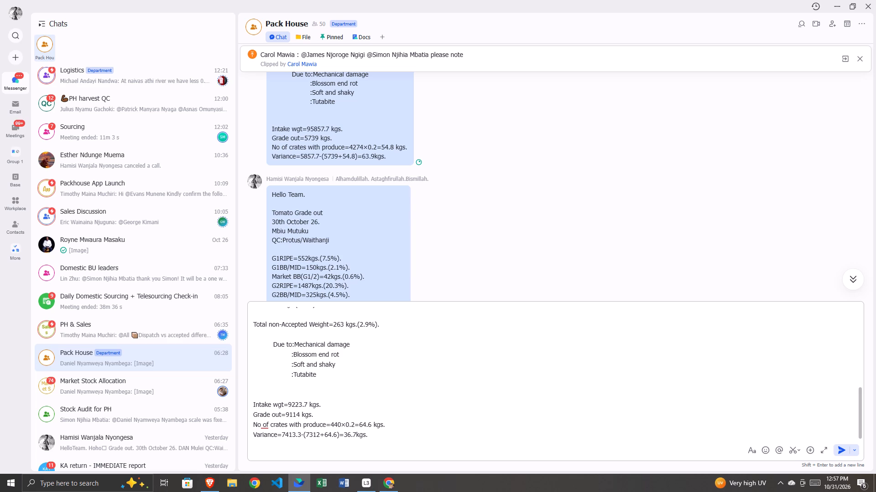
pyautogui.click(371, 423)
pyautogui.press('BackSpace')
pyautogui.press('BackSpace')
pyautogui.press('BackSpace')
pyautogui.press('BackSpace')
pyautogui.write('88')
# Set the intake figure at the start of the draft's Variance formula to 9223.7.
pyautogui.click(301, 433)
pyautogui.press('BackSpace')
pyautogui.press('BackSpace')
pyautogui.press('BackSpace')
pyautogui.press('BackSpace')
pyautogui.press('BackSpace')
pyautogui.press('BackSpace')
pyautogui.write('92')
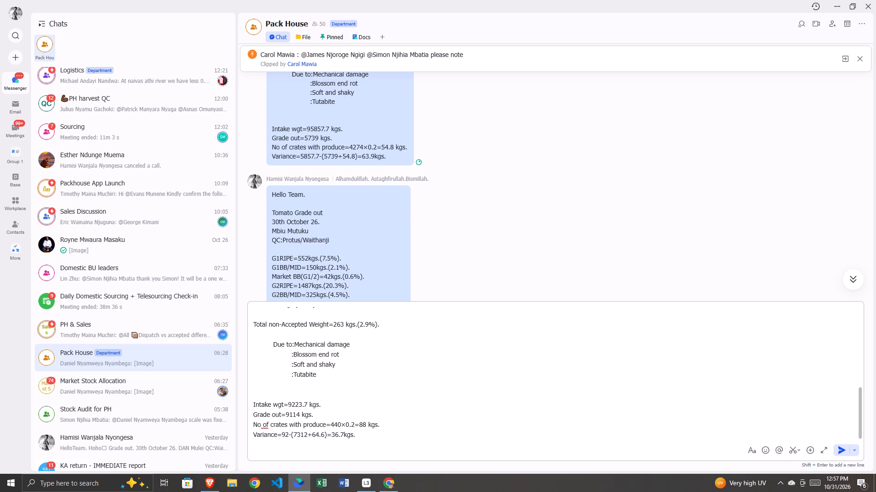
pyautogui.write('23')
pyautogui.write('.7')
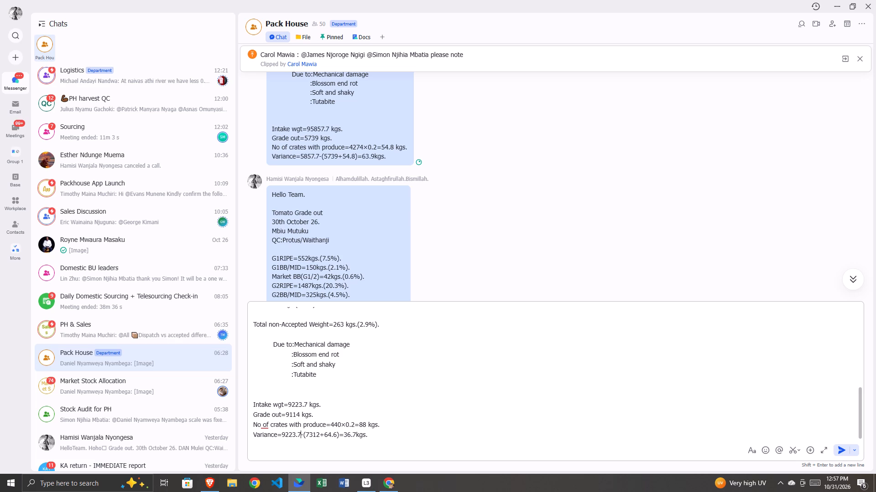
# Set the bracketed deduction in the draft's Variance formula to (9114+88).
pyautogui.click(320, 433)
pyautogui.press('BackSpace')
pyautogui.press('BackSpace')
pyautogui.press('BackSpace')
pyautogui.press('BackSpace')
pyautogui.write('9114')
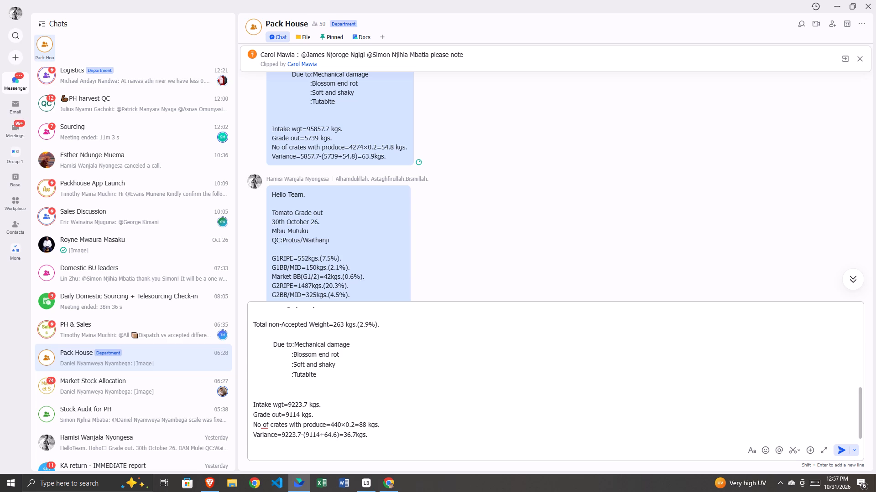
pyautogui.click(336, 435)
pyautogui.press('BackSpace')
pyautogui.press('BackSpace')
pyautogui.press('BackSpace')
pyautogui.press('BackSpace')
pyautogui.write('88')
# Set the result of the draft's Variance line to 21.7 kgs.
pyautogui.click(350, 433)
pyautogui.press('BackSpace')
pyautogui.press('BackSpace')
pyautogui.press('BackSpace')
pyautogui.press('BackSpace')
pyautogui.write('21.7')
# Check over the completed tomato grade-out draft and send it in the Pack House chat.
pyautogui.click(415, 369)
pyautogui.scroll(2, 415, 369)
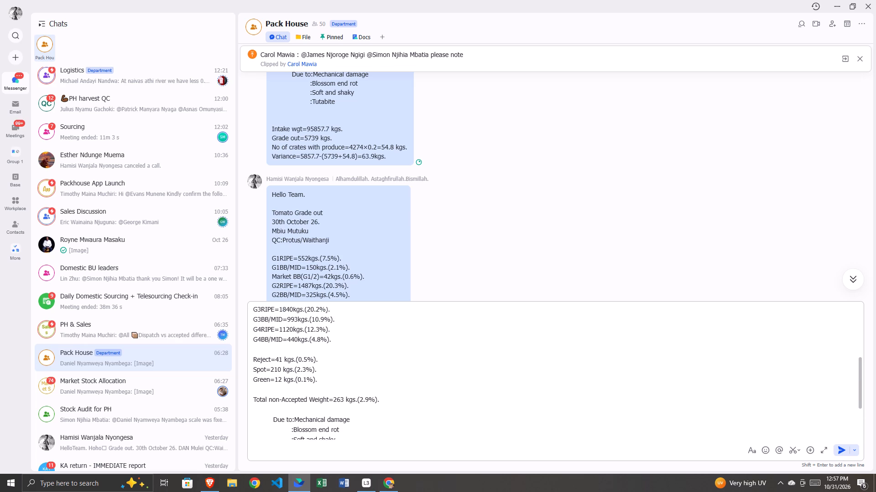
pyautogui.scroll(3, 415, 369)
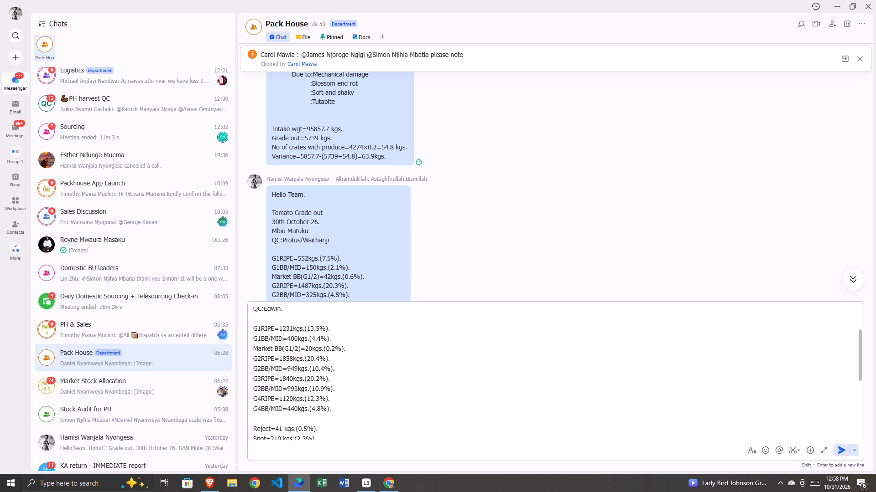
pyautogui.scroll(-2, 415, 369)
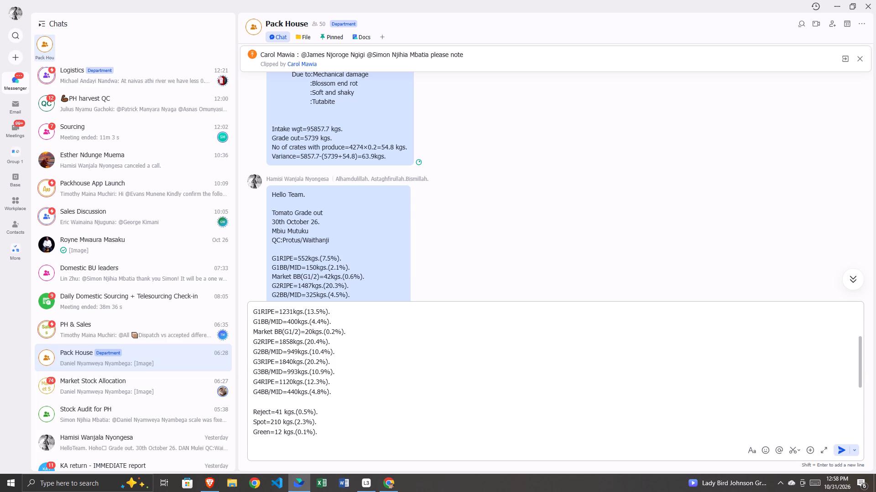
pyautogui.hscroll(1, 415, 369)
pyautogui.press('Return')
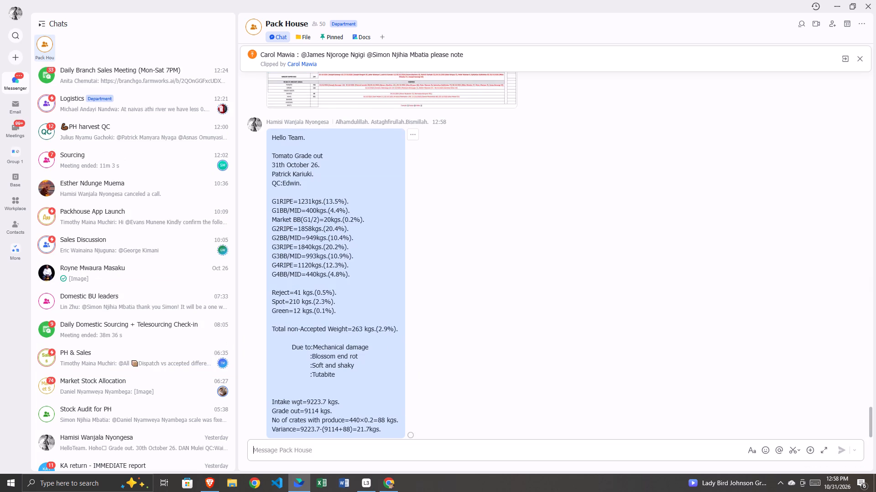
# Copy the sent grade-out summary and paste it into a new message in the Sourcing chat.
pyautogui.rightClick(343, 274)
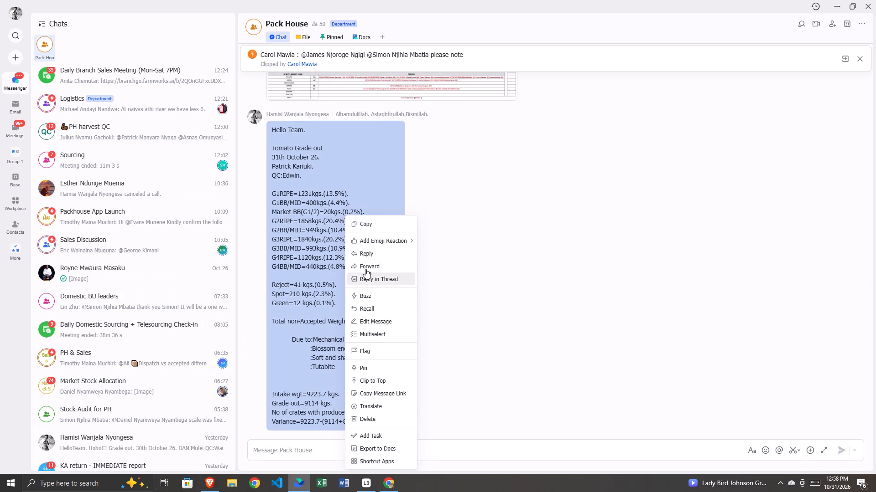
pyautogui.click(368, 225)
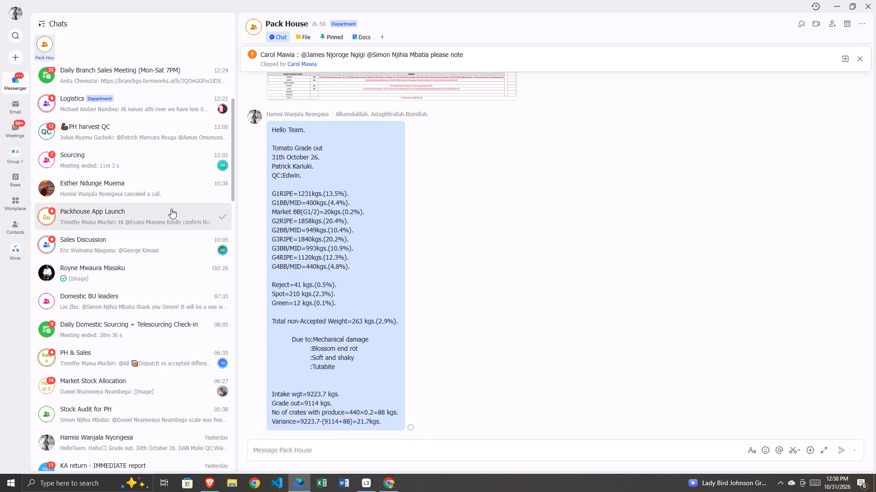
pyautogui.click(126, 163)
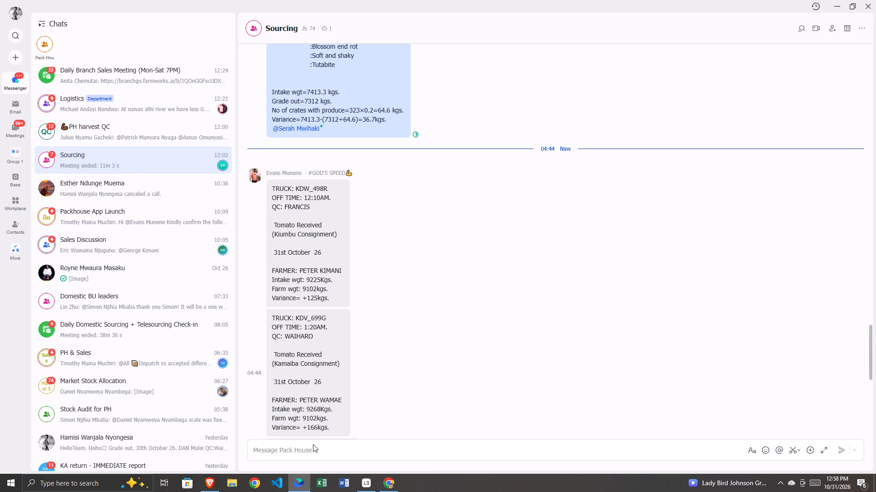
pyautogui.click(309, 451)
pyautogui.rightClick(309, 451)
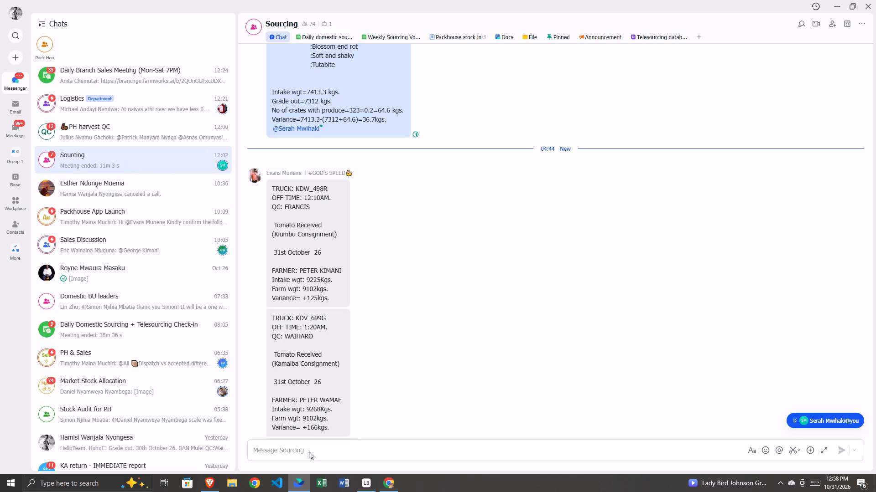
pyautogui.click(332, 458)
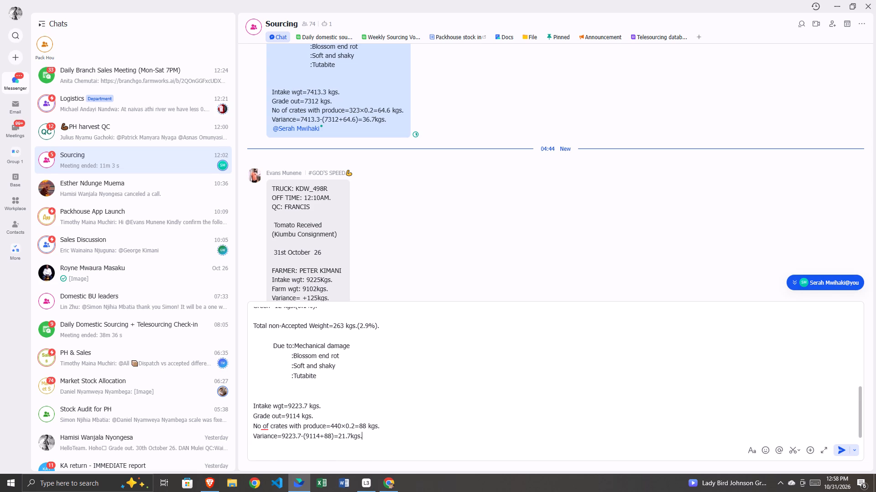
# Mention the Finance colleague on a new line below the Variance line and send the grade-out in the Sourcing chat.
pyautogui.hotkey('shift', 'Return')
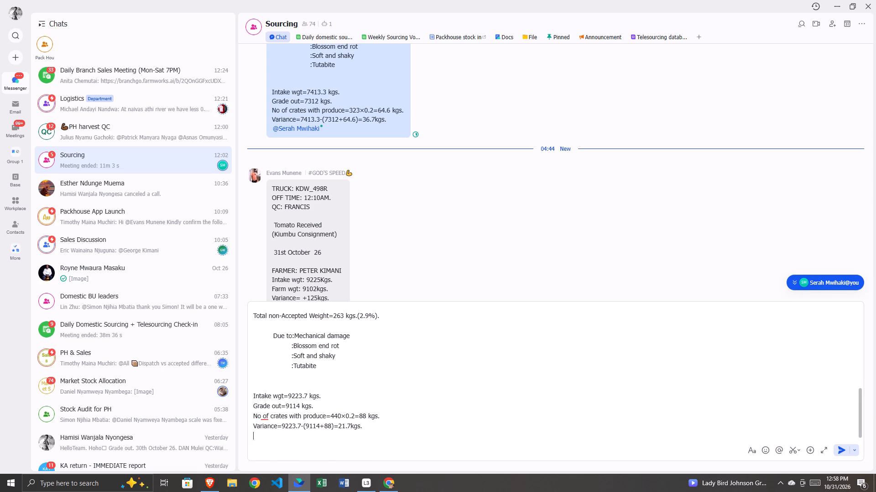
pyautogui.click(777, 452)
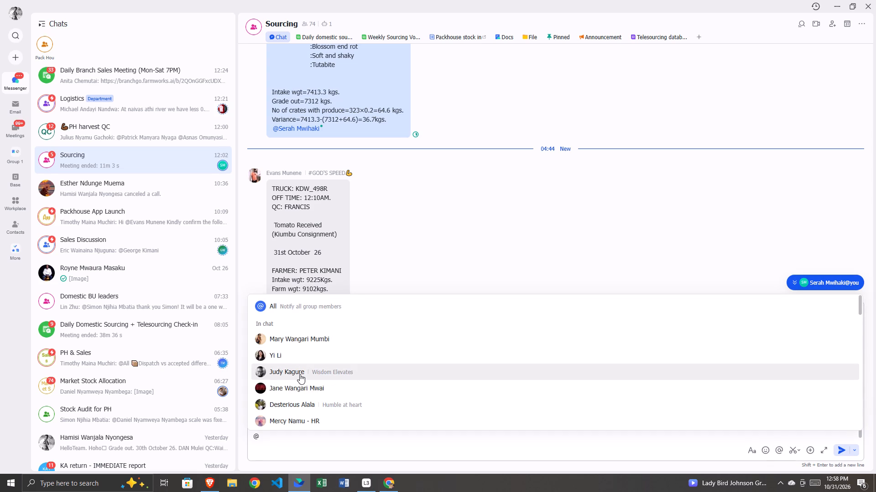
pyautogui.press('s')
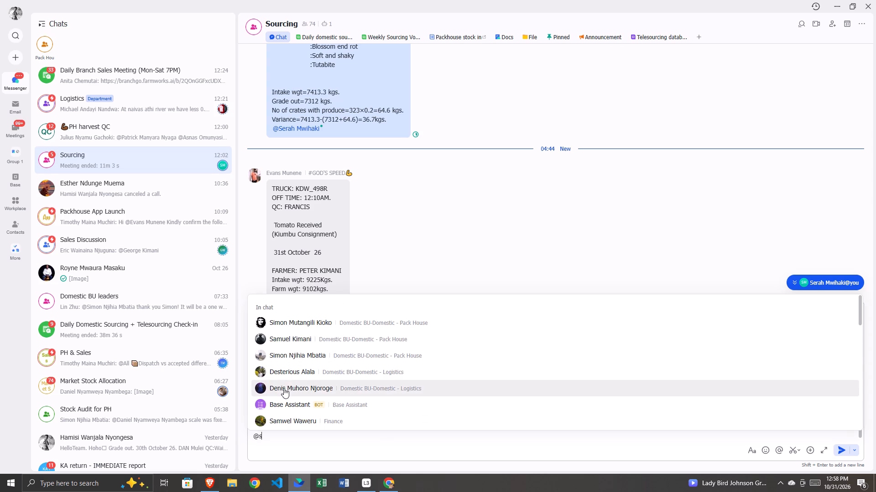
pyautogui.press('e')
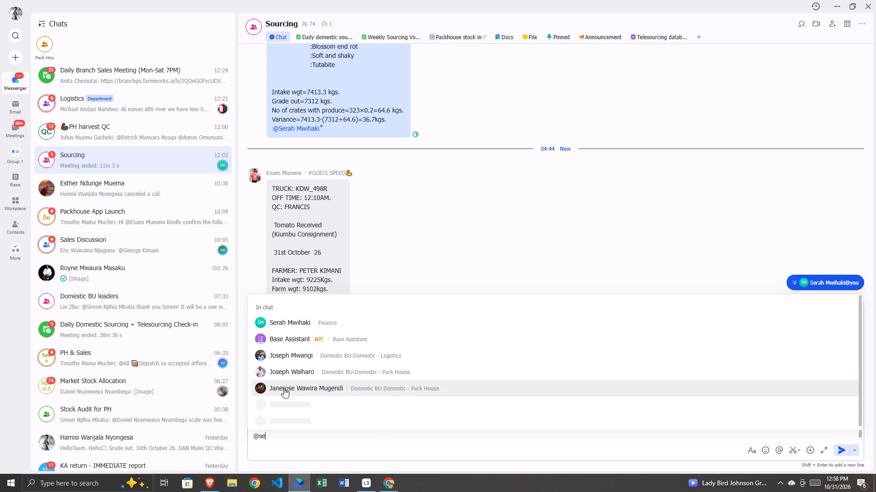
pyautogui.click(300, 353)
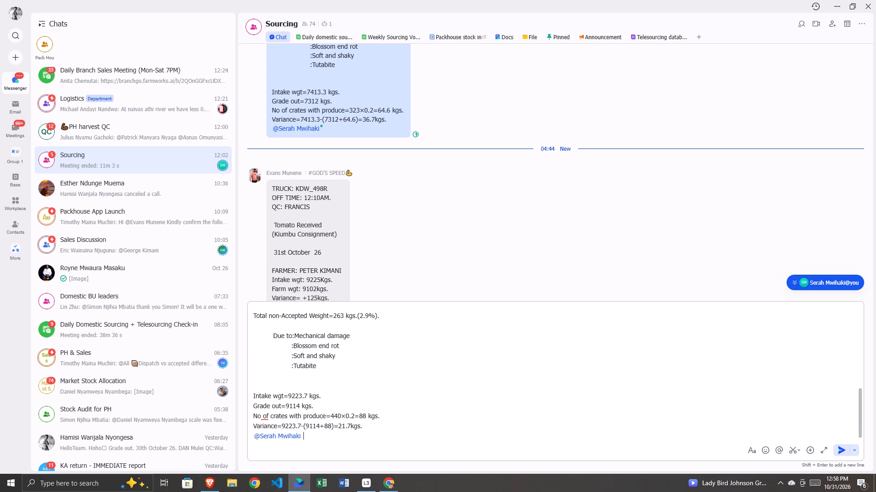
pyautogui.press('Return')
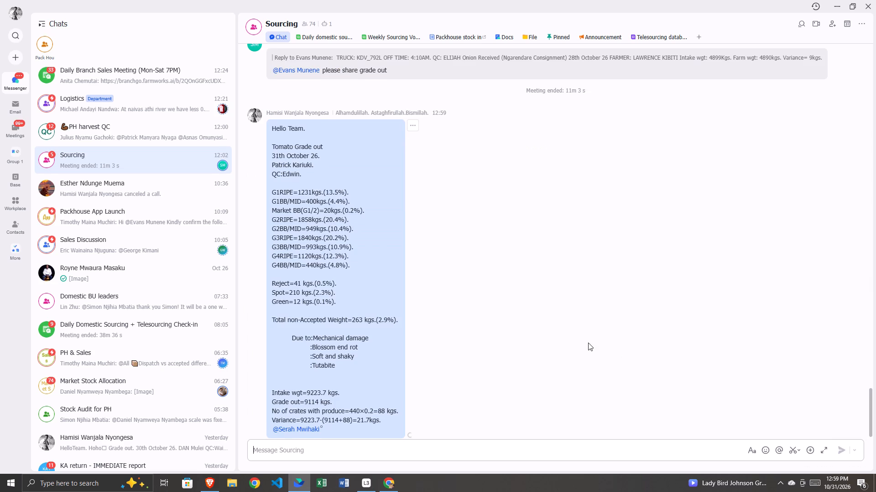
# Find the Finance colleague's "please check %" reply in the Sourcing chat and open the quoted 30th October tomato grade-out.
pyautogui.scroll(-4, 588, 343)
pyautogui.scroll(4, 588, 343)
pyautogui.scroll(-1, 588, 343)
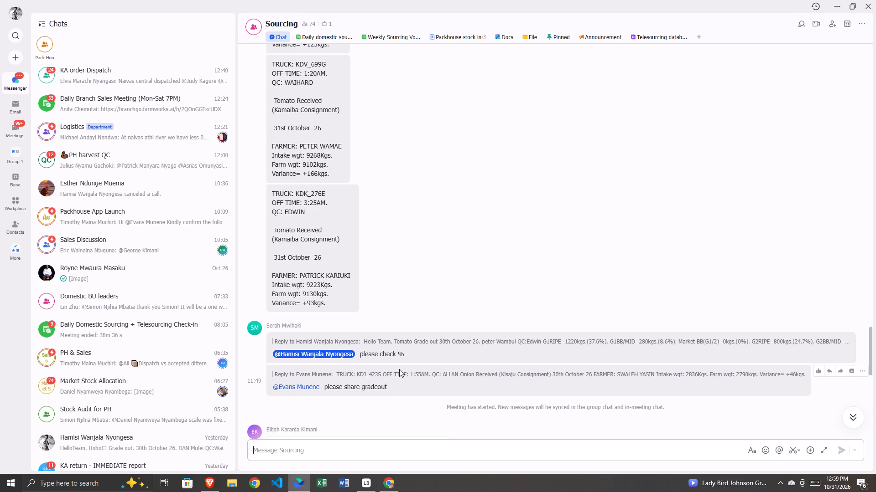
pyautogui.scroll(3, 448, 267)
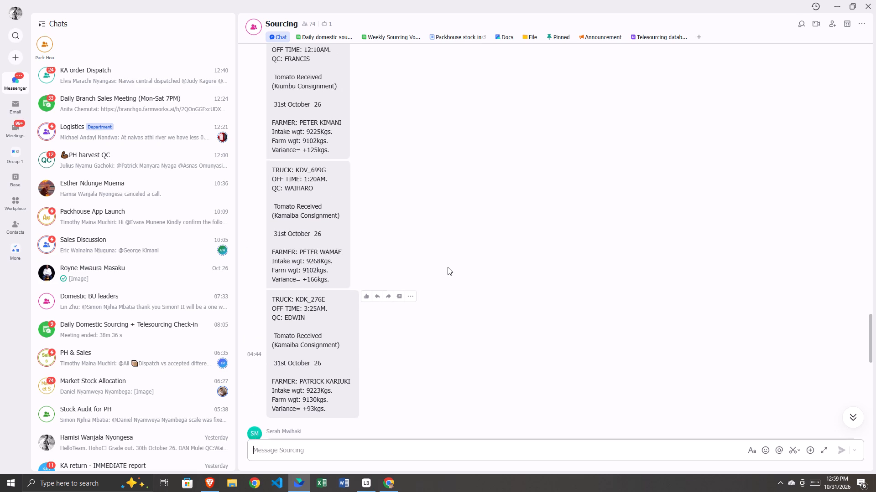
pyautogui.click(441, 359)
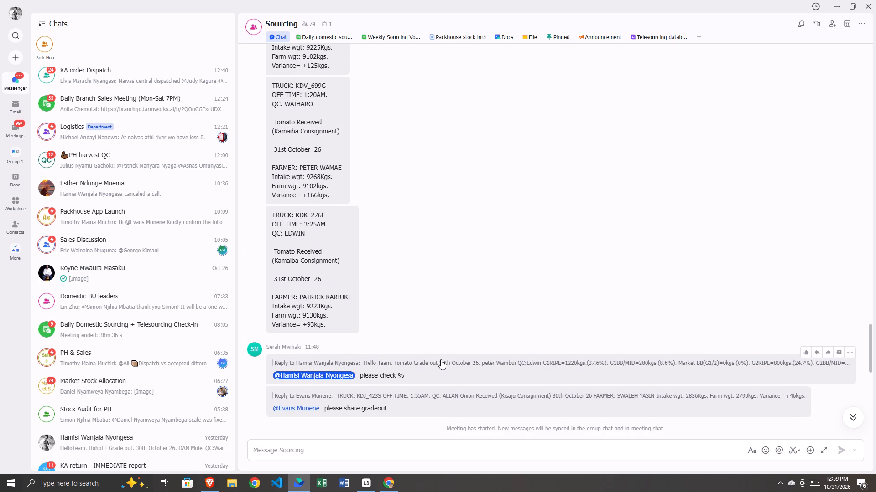
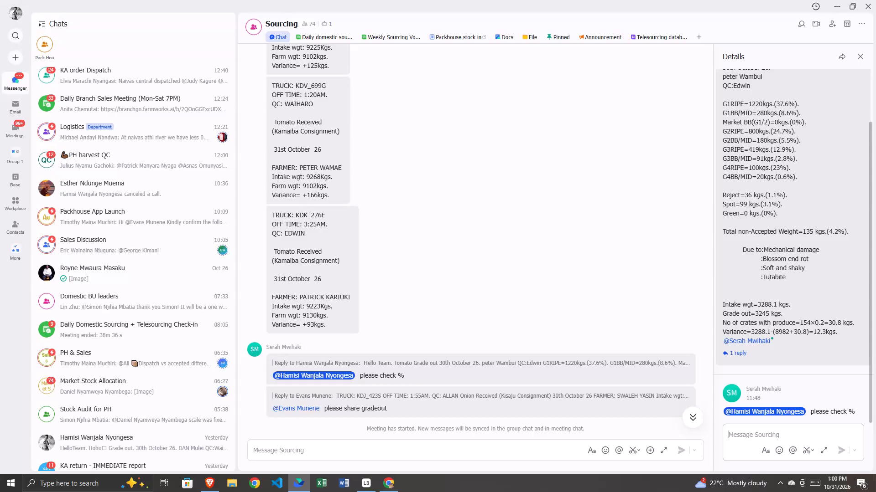
# Examine the G4RIPE percentage in the opened details of the queried 30th October tomato grade-out.
pyautogui.click(779, 167)
pyautogui.click(779, 167)
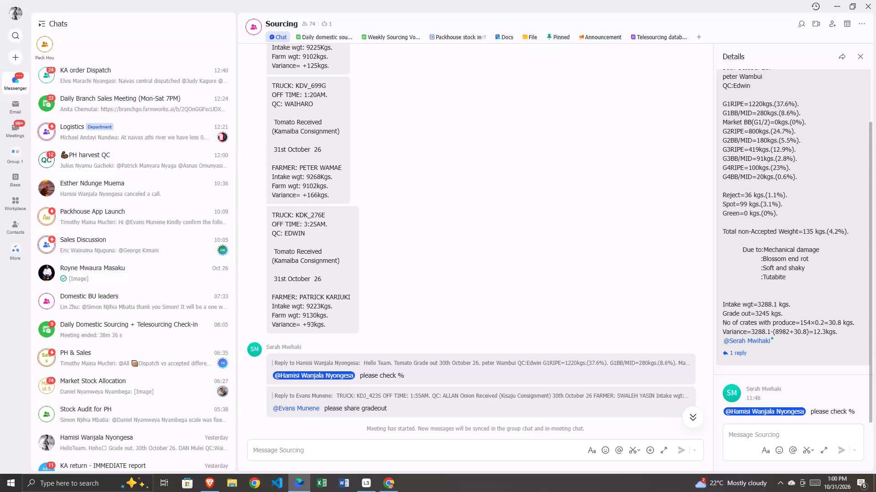
pyautogui.doubleClick(779, 167)
pyautogui.doubleClick(779, 167)
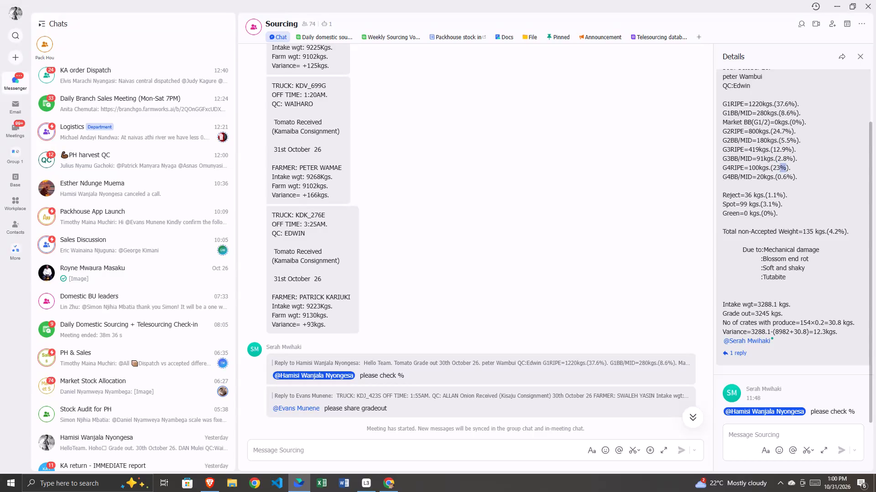
pyautogui.click(779, 167)
pyautogui.click(779, 167)
pyautogui.click(779, 167)
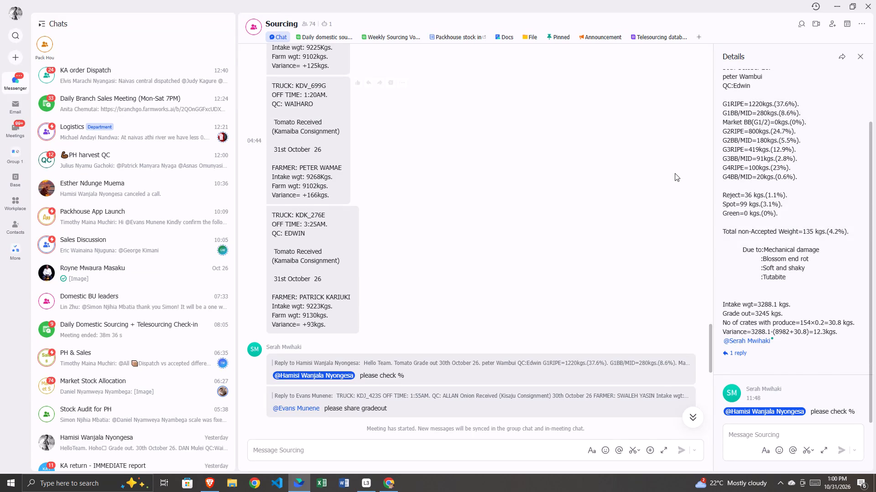
pyautogui.scroll(-2, 778, 212)
pyautogui.scroll(2, 778, 213)
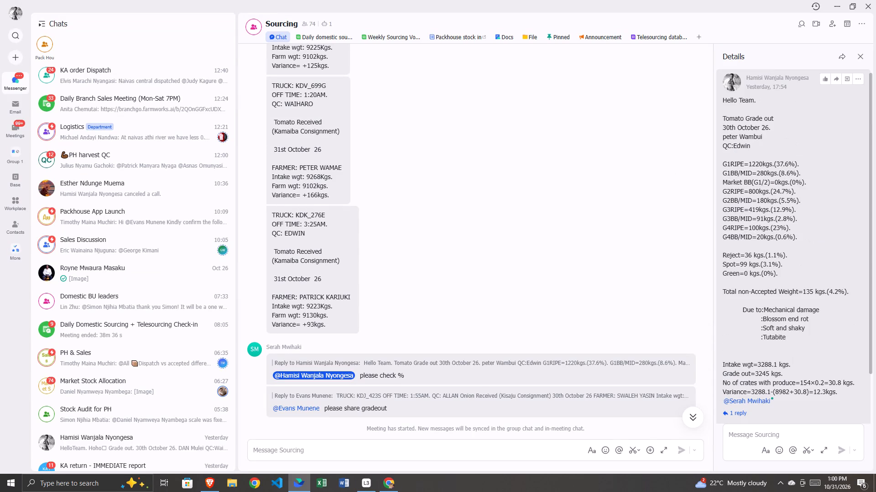
# Look through the other 30th October grade-outs posted in the Sourcing chat for the queried message.
pyautogui.scroll(1, 778, 213)
pyautogui.scroll(9, 566, 198)
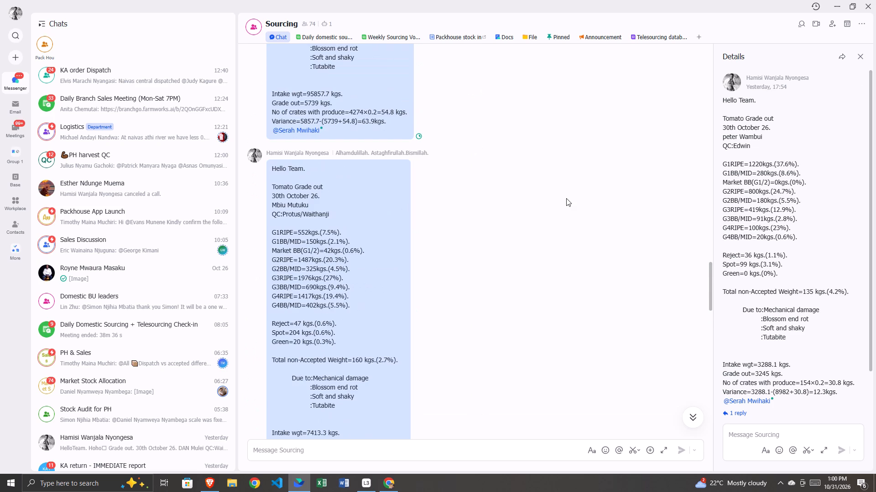
pyautogui.scroll(4, 449, 246)
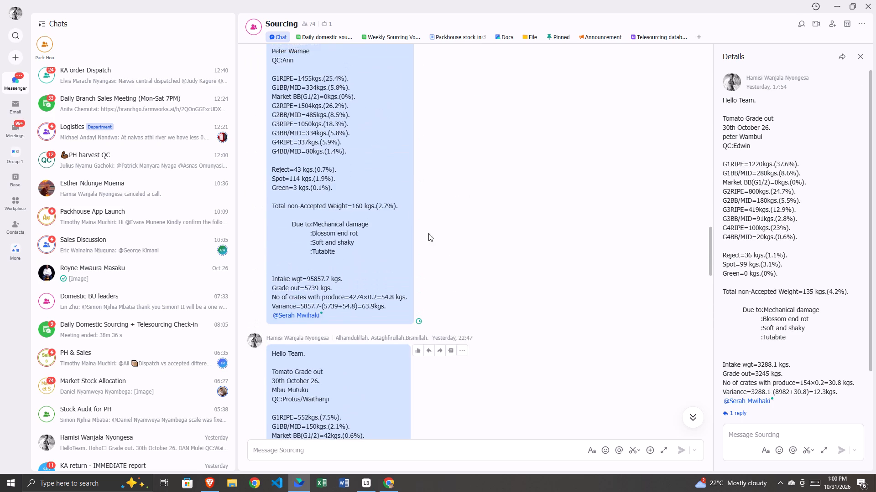
pyautogui.scroll(7, 423, 226)
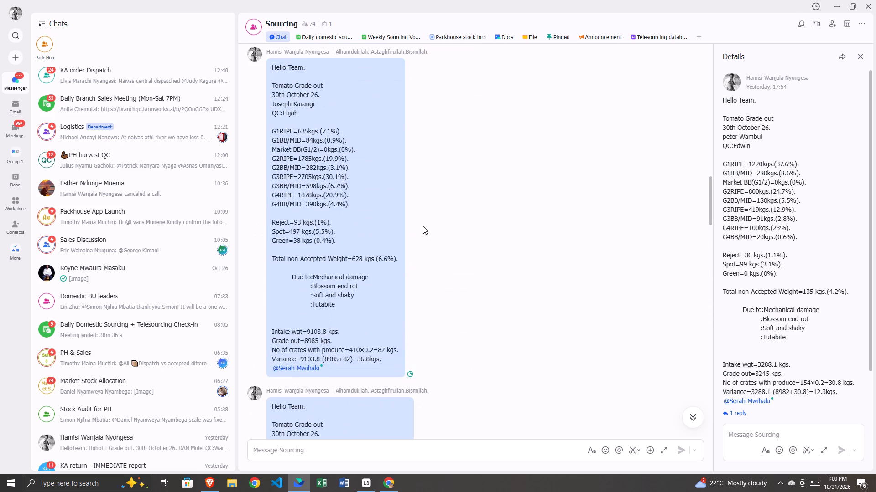
pyautogui.scroll(4, 389, 184)
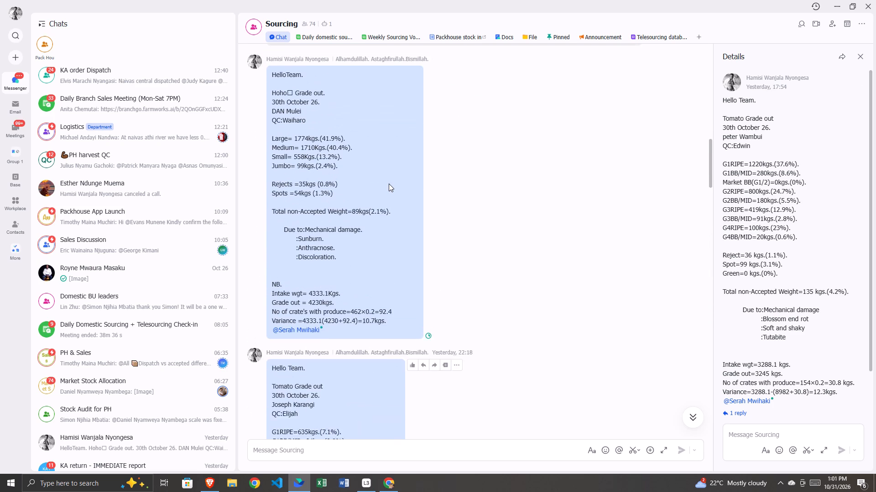
pyautogui.scroll(2, 389, 184)
pyautogui.scroll(-4, 389, 184)
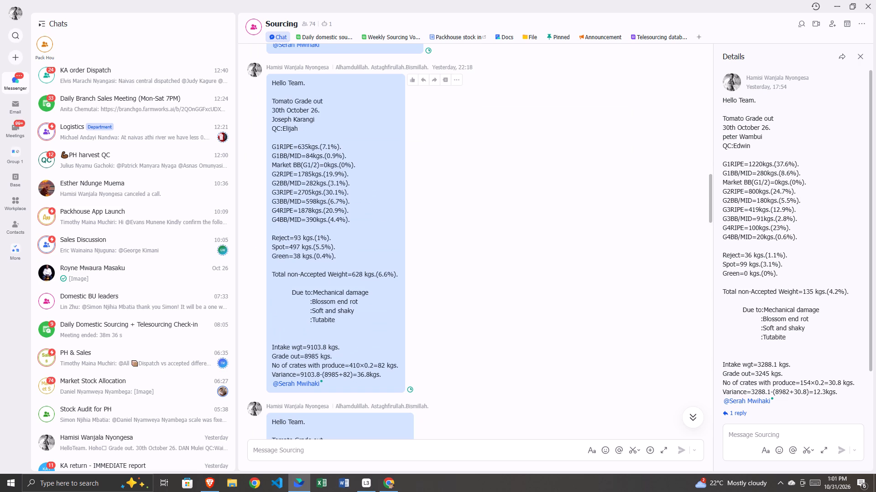
pyautogui.scroll(-5, 340, 277)
pyautogui.scroll(1, 340, 277)
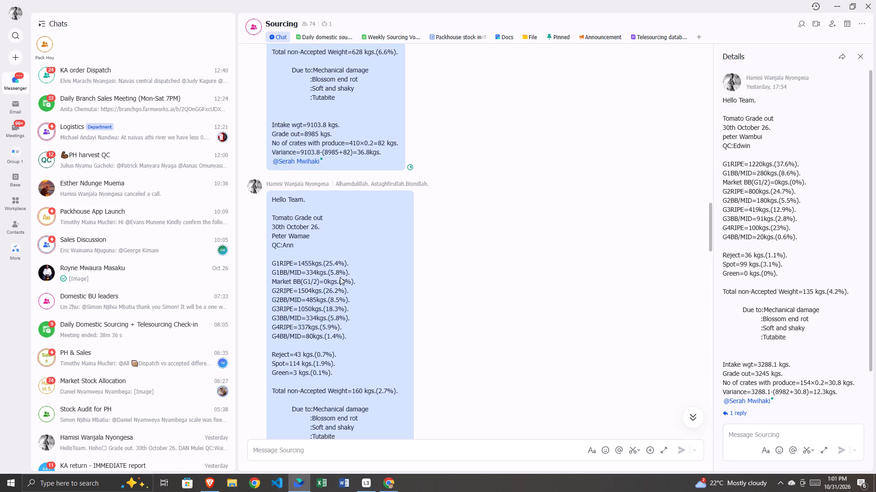
pyautogui.scroll(1, 340, 277)
pyautogui.scroll(-7, 340, 277)
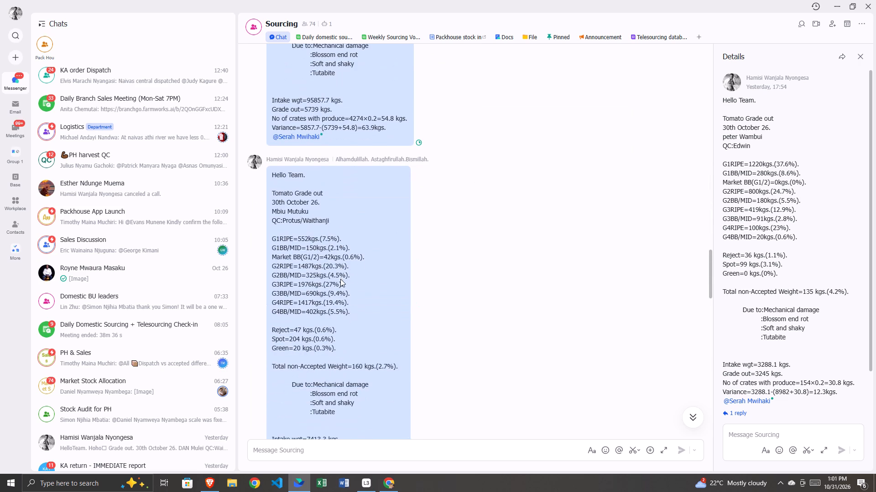
pyautogui.scroll(-5, 342, 305)
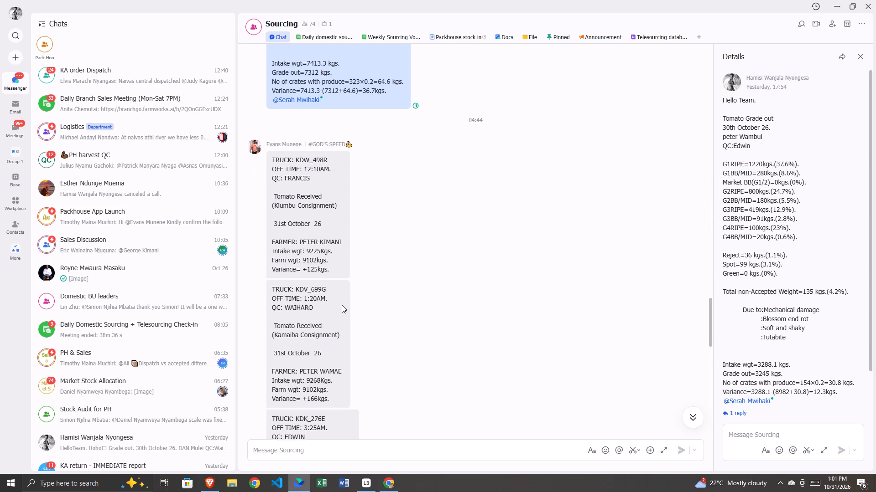
pyautogui.scroll(-1, 342, 305)
pyautogui.scroll(3, 342, 305)
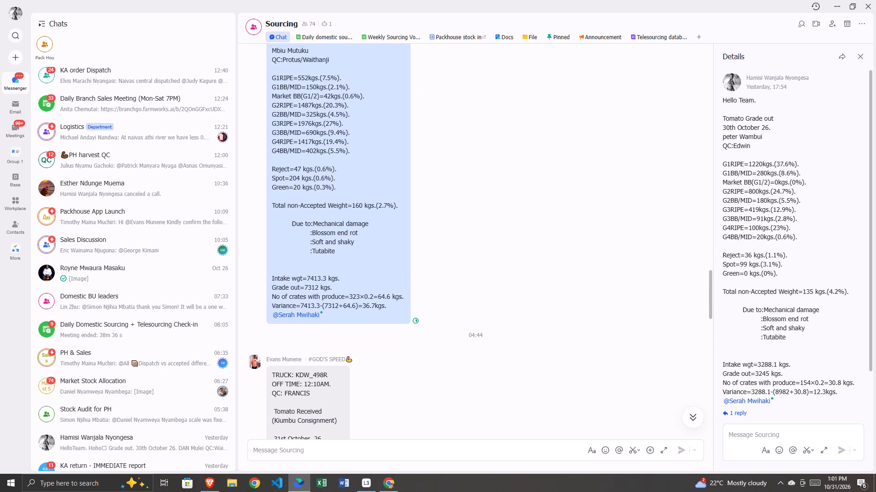
# Close the message details and find the original 30th October tomato grade-out with QC Edwin, sent at 17:54, in the Sourcing chat.
pyautogui.click(864, 59)
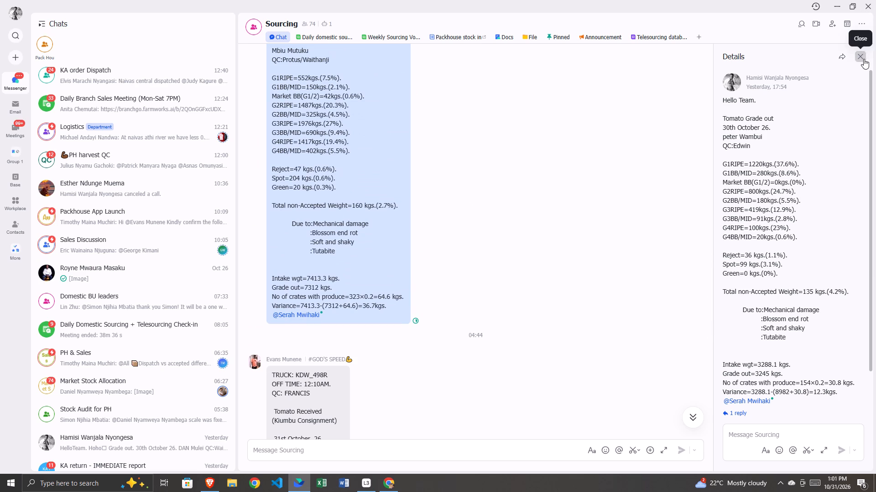
pyautogui.scroll(1, 447, 222)
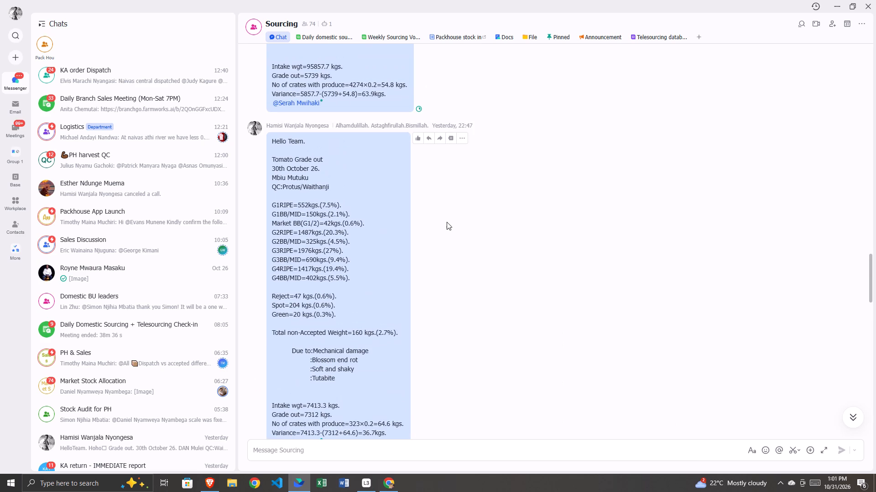
pyautogui.scroll(1, 447, 222)
pyautogui.scroll(3, 410, 233)
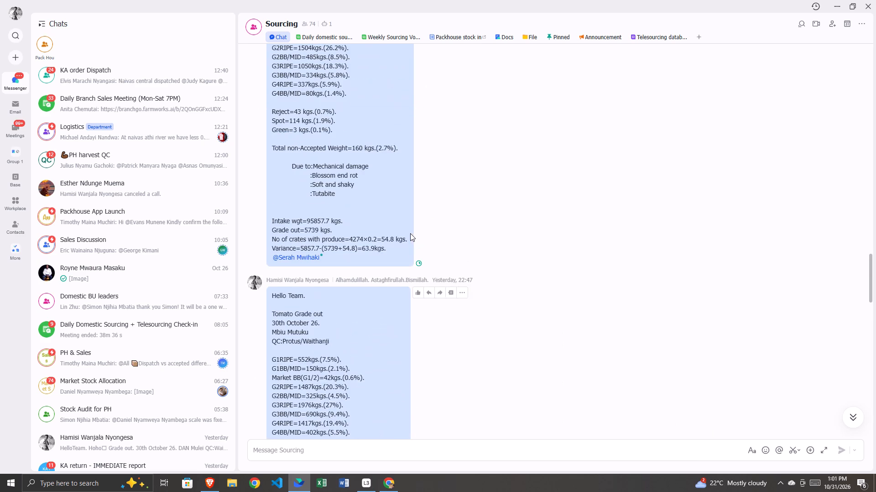
pyautogui.scroll(1, 410, 233)
pyautogui.scroll(1, 467, 146)
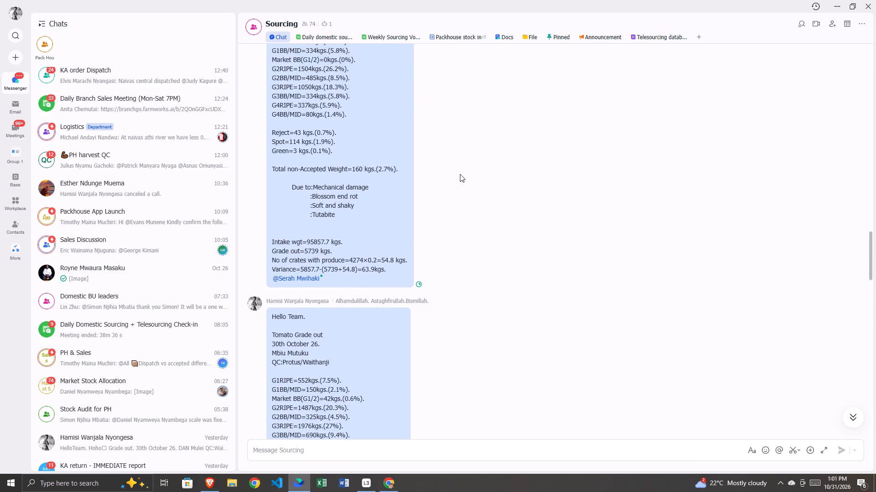
pyautogui.scroll(8, 460, 174)
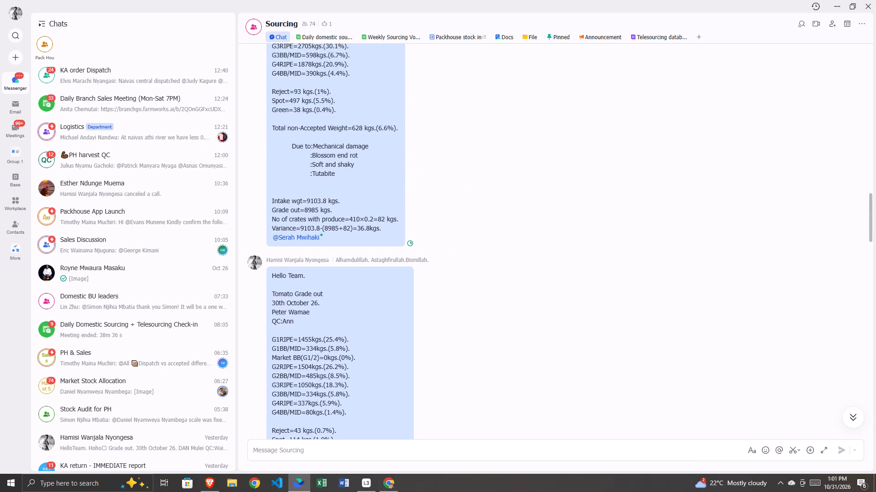
pyautogui.scroll(3, 369, 150)
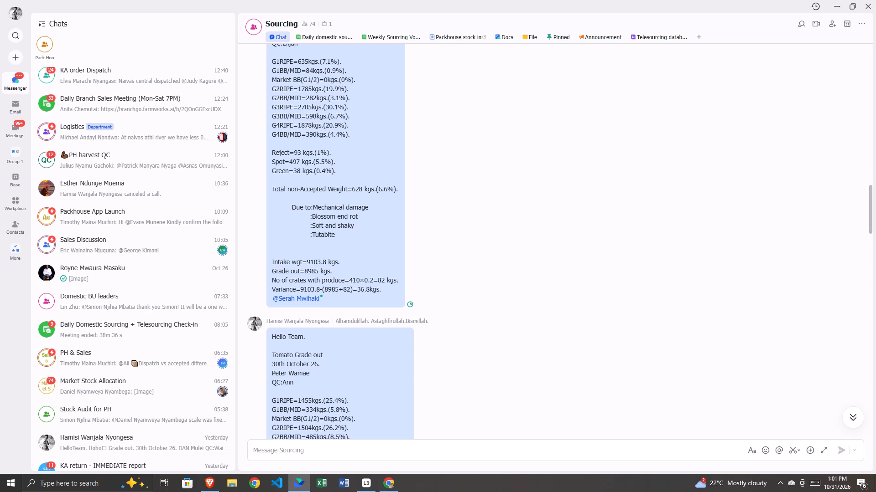
pyautogui.scroll(5, 339, 146)
pyautogui.scroll(5, 357, 186)
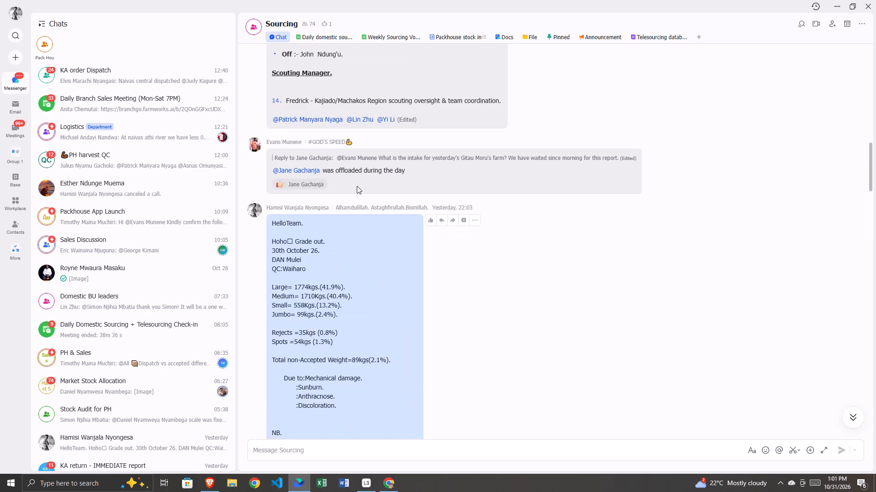
pyautogui.scroll(10, 357, 186)
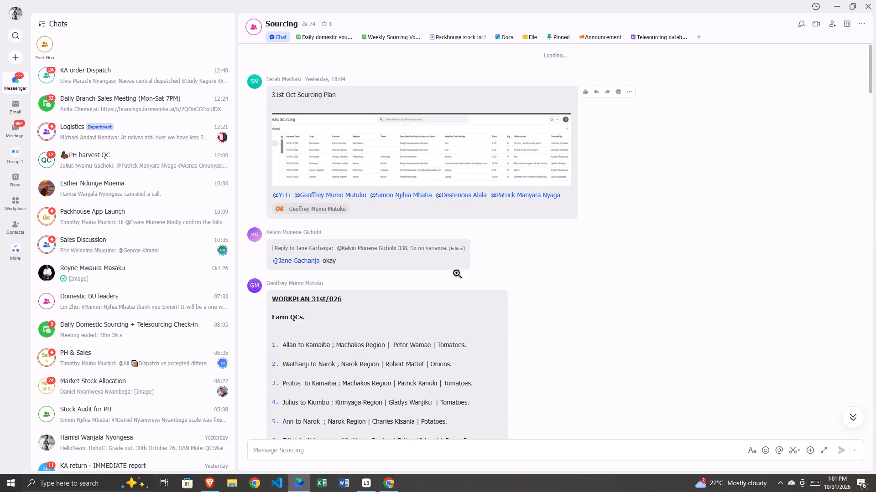
pyautogui.scroll(5, 454, 270)
pyautogui.scroll(-5, 454, 270)
pyautogui.scroll(6, 454, 270)
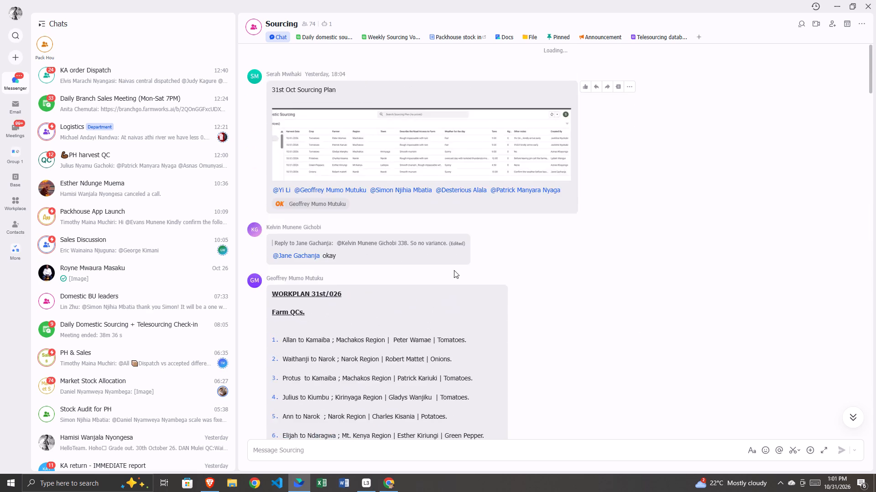
pyautogui.scroll(-4, 454, 270)
pyautogui.scroll(7, 454, 270)
pyautogui.scroll(-4, 454, 270)
pyautogui.scroll(8, 454, 270)
pyautogui.scroll(-5, 454, 270)
pyautogui.scroll(12, 454, 270)
pyautogui.scroll(-5, 454, 270)
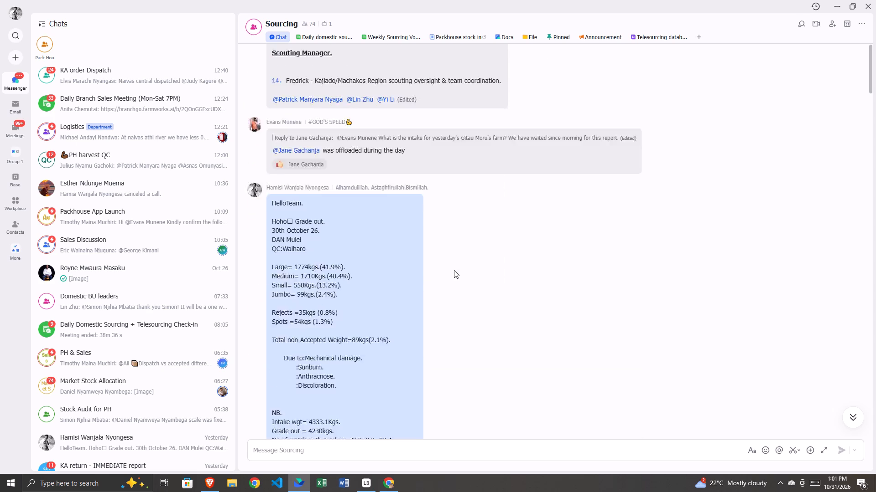
pyautogui.scroll(-5, 454, 270)
pyautogui.scroll(7, 454, 270)
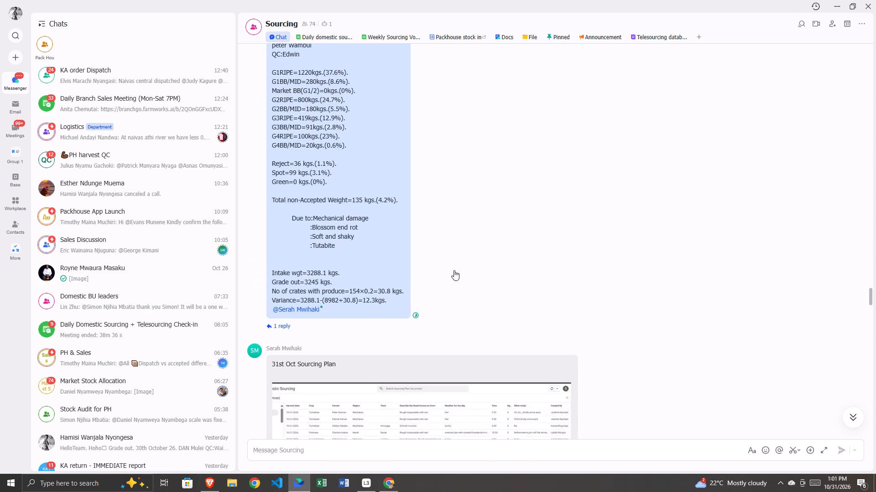
pyautogui.scroll(3, 454, 270)
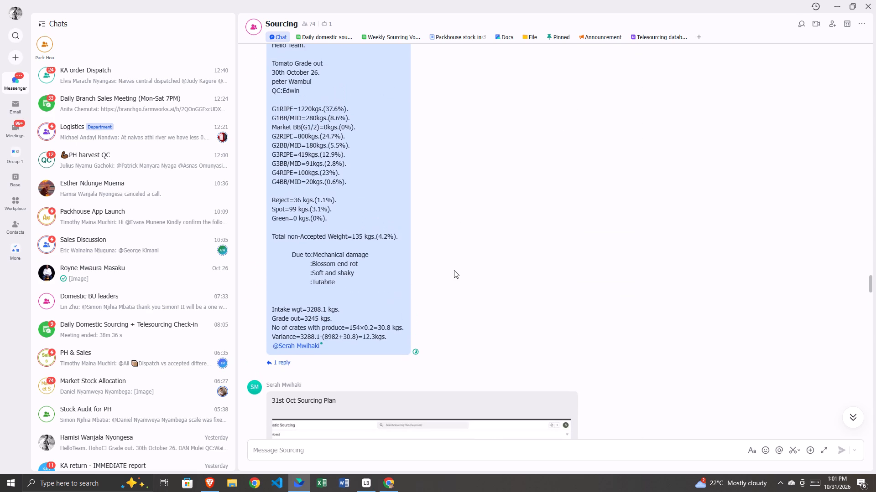
pyautogui.scroll(1, 454, 270)
pyautogui.scroll(-2, 454, 270)
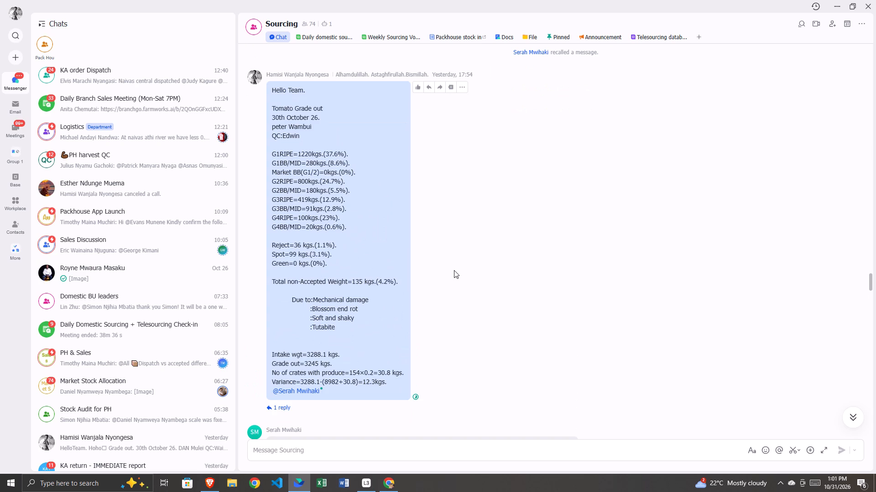
# Edit the 30th October tomato grade-out with QC Edwin, set the G4RIPE percentage to 3.1%, review the figures and save the message.
pyautogui.rightClick(337, 254)
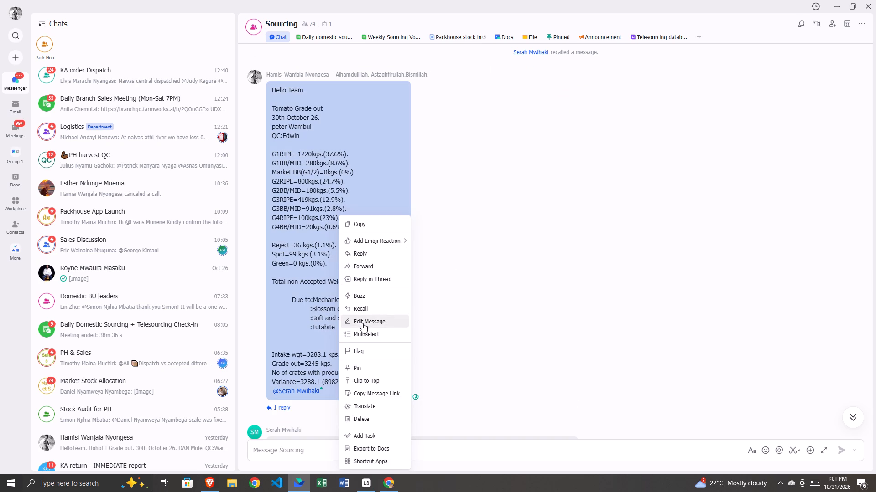
pyautogui.click(367, 323)
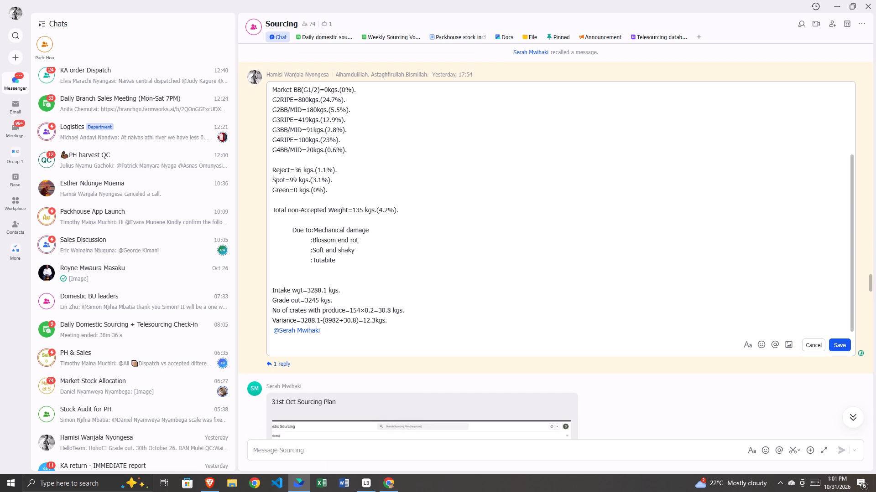
pyautogui.click(330, 139)
pyautogui.press('BackSpace')
pyautogui.press('BackSpace')
pyautogui.write('3.1')
pyautogui.click(369, 142)
pyautogui.scroll(1, 369, 142)
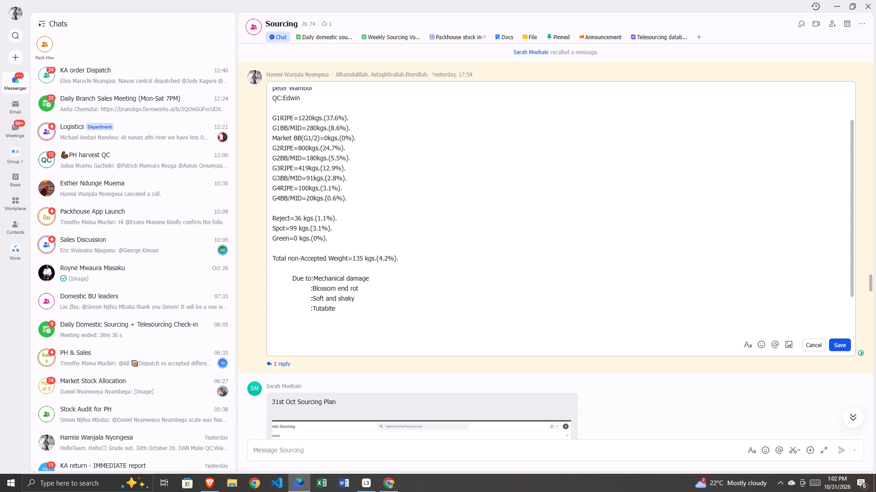
pyautogui.click(840, 347)
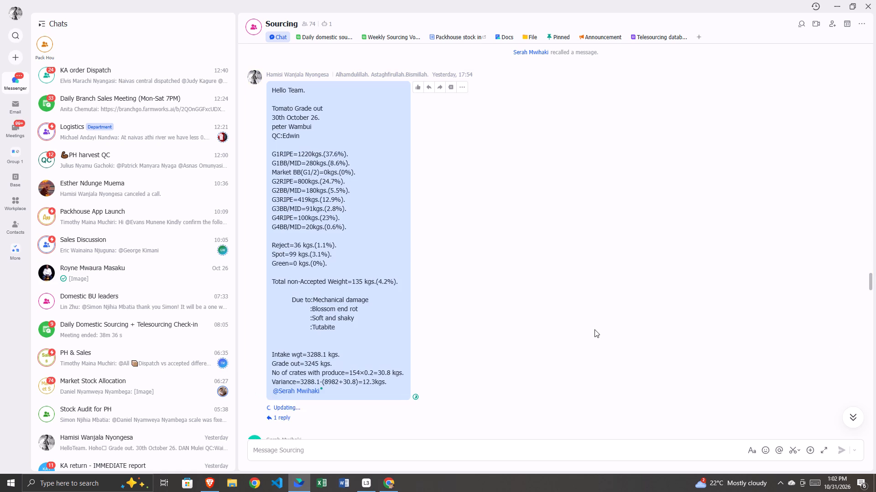
# Return to the 31st October messages in the Sourcing chat.
pyautogui.scroll(-4, 594, 329)
pyautogui.scroll(-19, 594, 329)
pyautogui.scroll(-4, 594, 329)
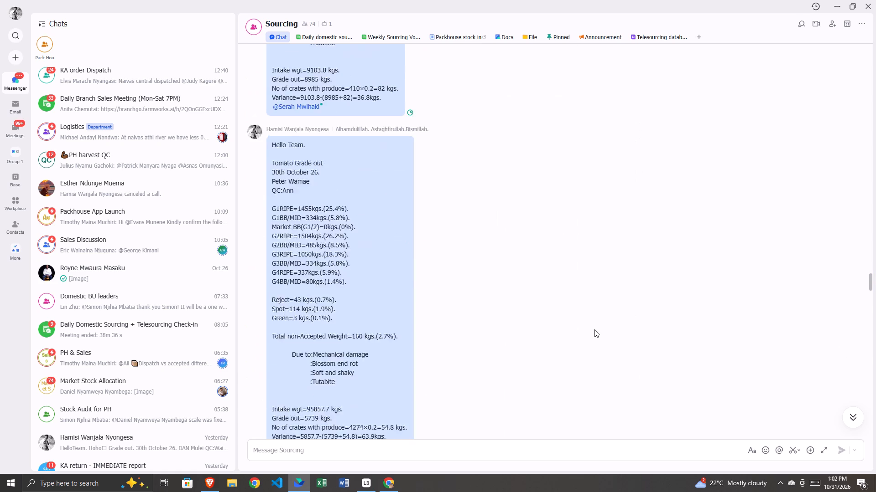
pyautogui.scroll(-19, 594, 329)
pyautogui.scroll(1, 594, 329)
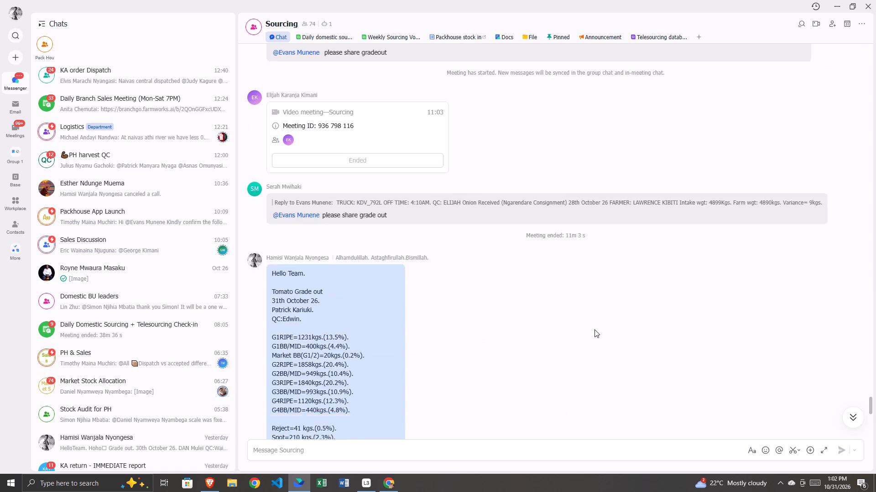
# Review the 31st October messages in the Sourcing chat, from the grade-out requests down to the posted tomato grade-out.
pyautogui.scroll(2, 594, 329)
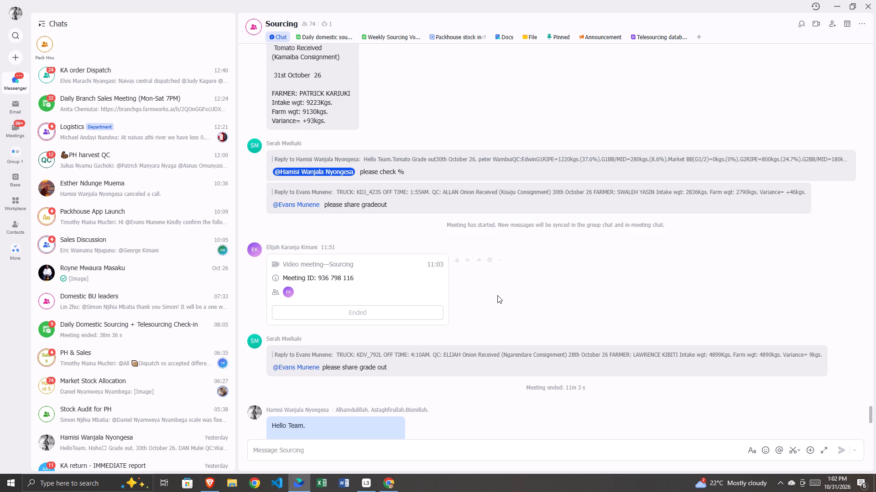
pyautogui.scroll(-12, 497, 295)
pyautogui.scroll(5, 497, 295)
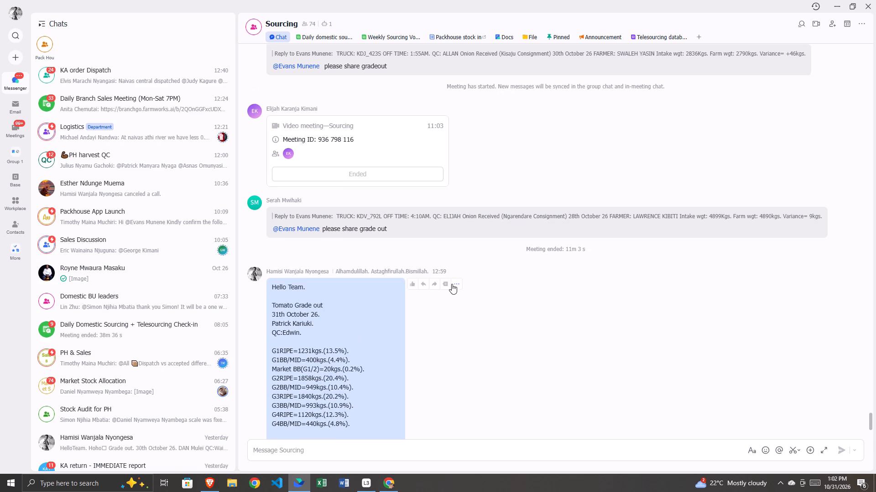
pyautogui.scroll(4, 452, 284)
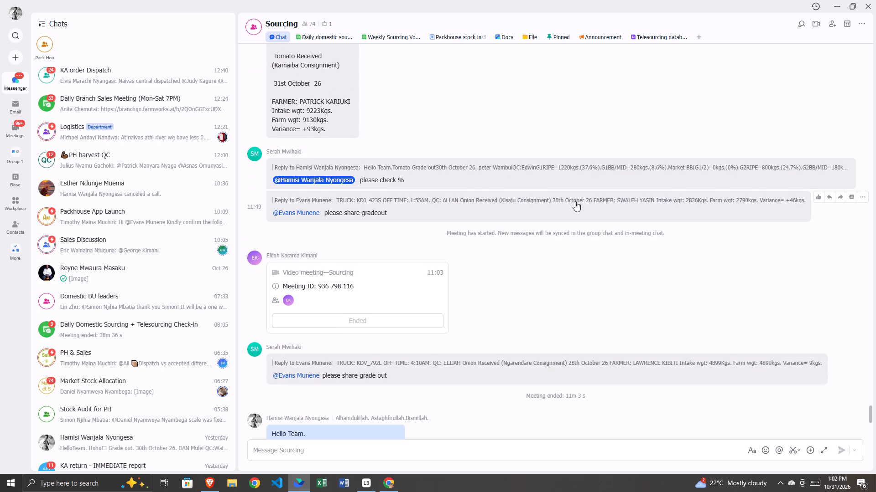
pyautogui.scroll(-7, 567, 290)
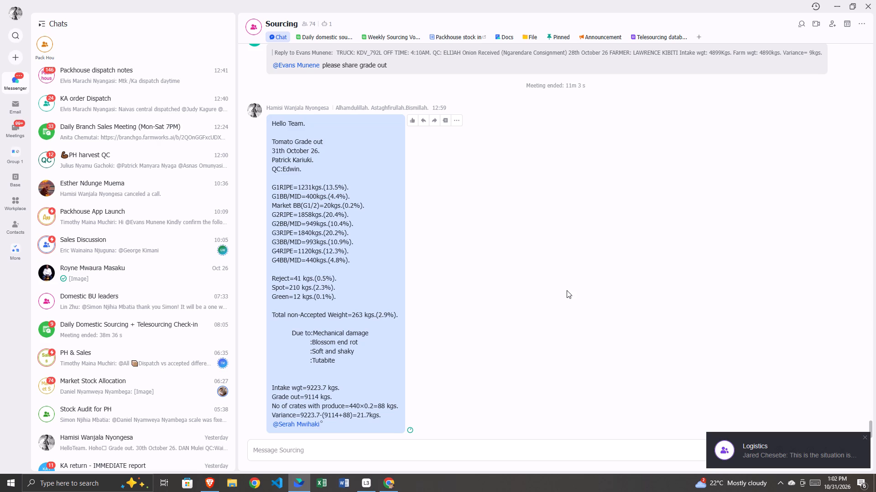
# Switch to the Logistics chat from its new message alert and watch the video about heavy rain stopping the harvest.
pyautogui.click(805, 455)
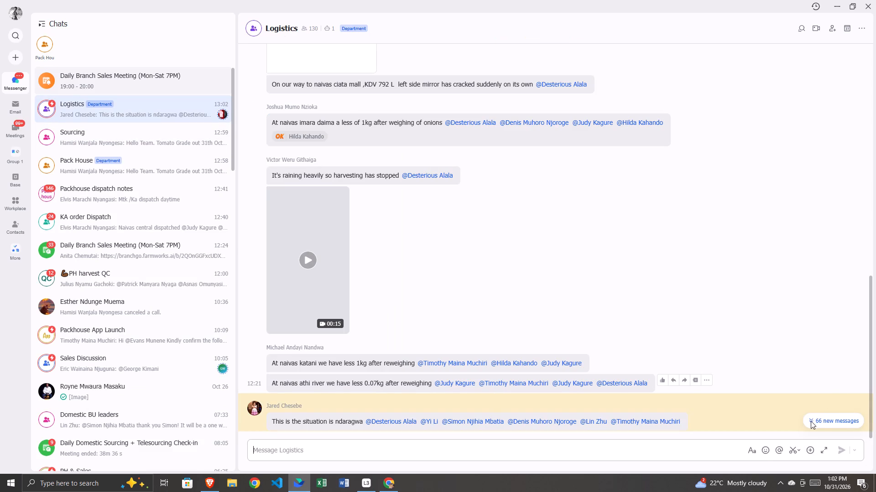
pyautogui.click(811, 421)
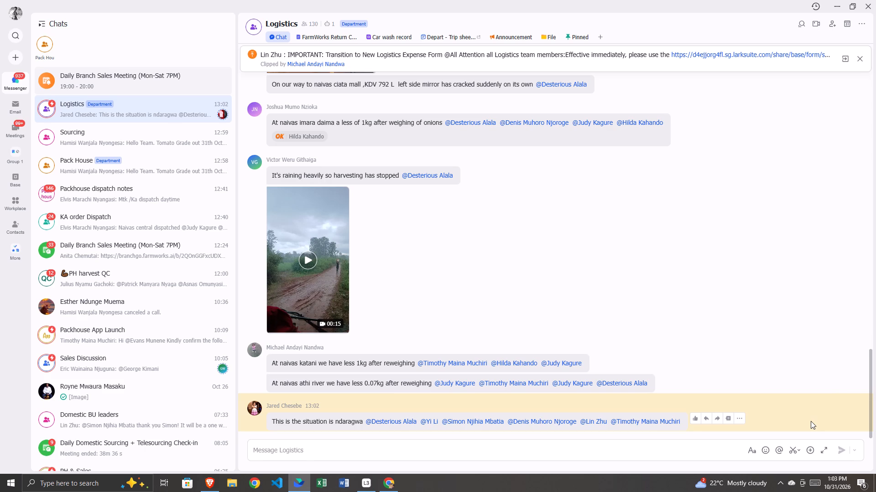
pyautogui.scroll(-6, 678, 307)
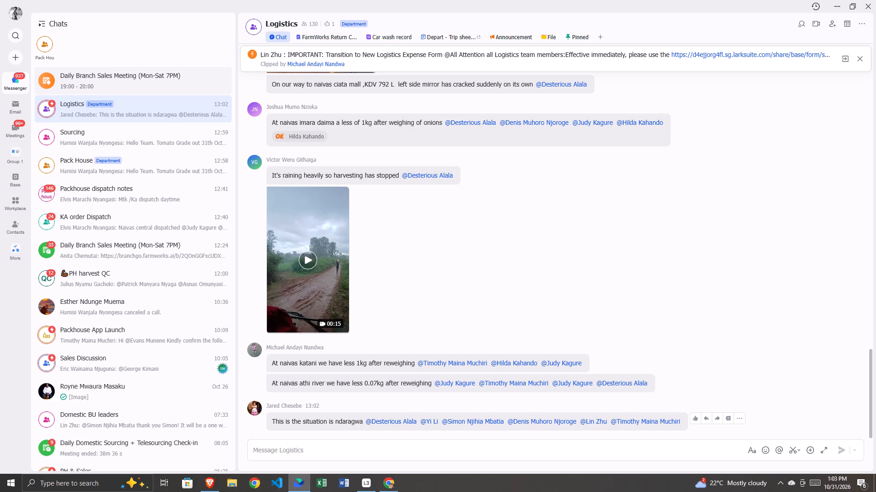
pyautogui.click(309, 268)
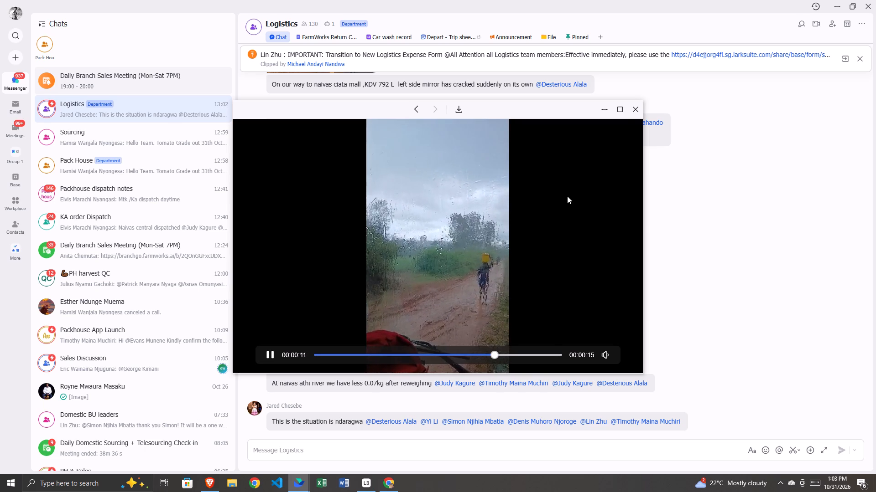
pyautogui.click(631, 112)
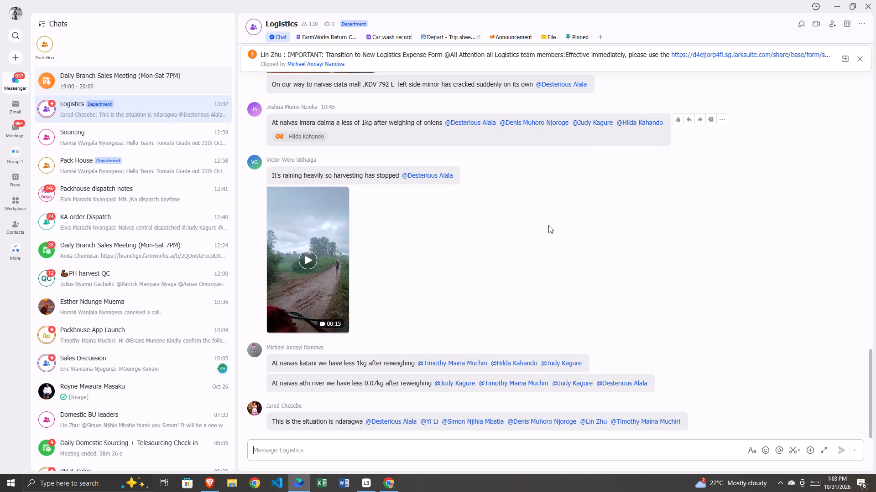
# Read back through the earlier Logistics messages and watch the video about rain delaying the offloading at Kwale.
pyautogui.scroll(6, 548, 225)
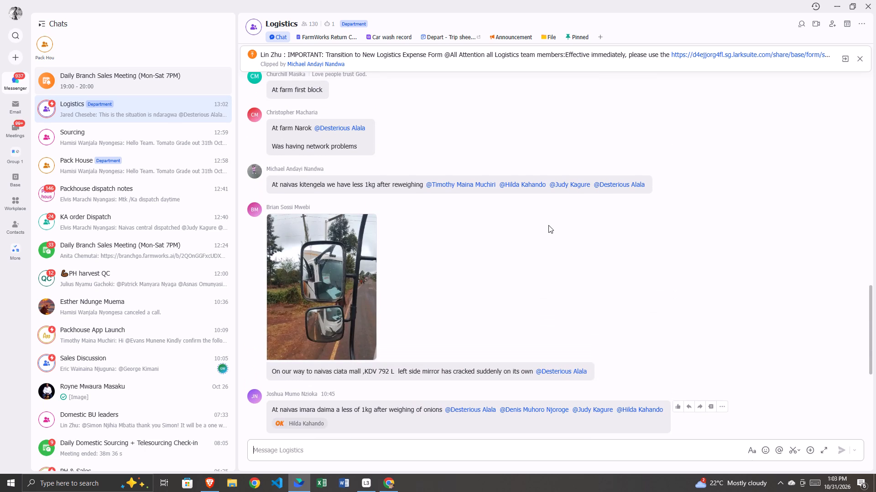
pyautogui.scroll(-1, 302, 359)
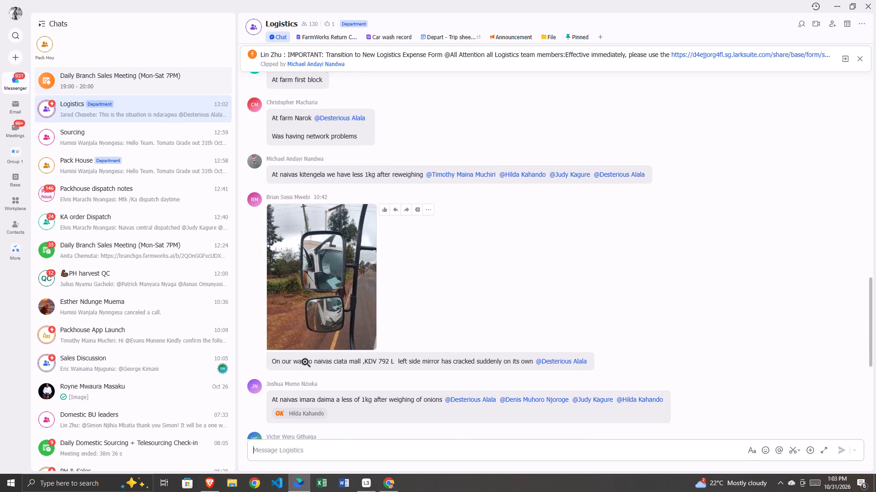
pyautogui.scroll(-1, 302, 359)
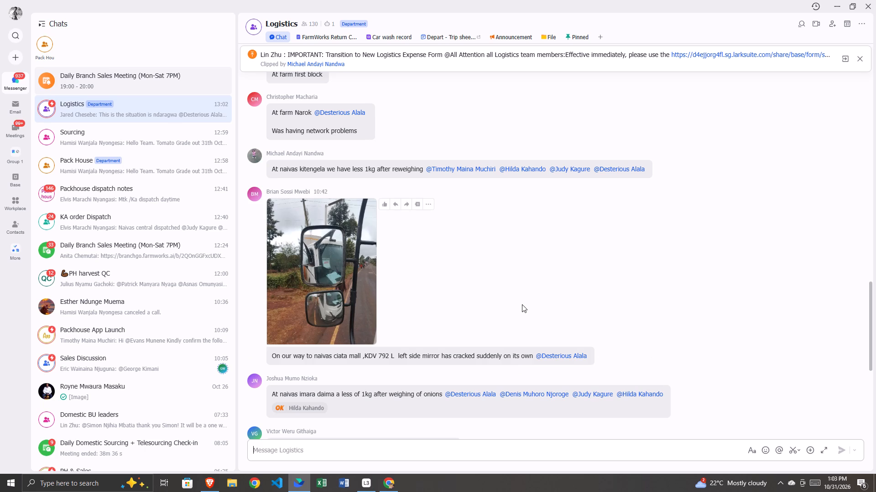
pyautogui.scroll(3, 522, 304)
pyautogui.scroll(-2, 522, 304)
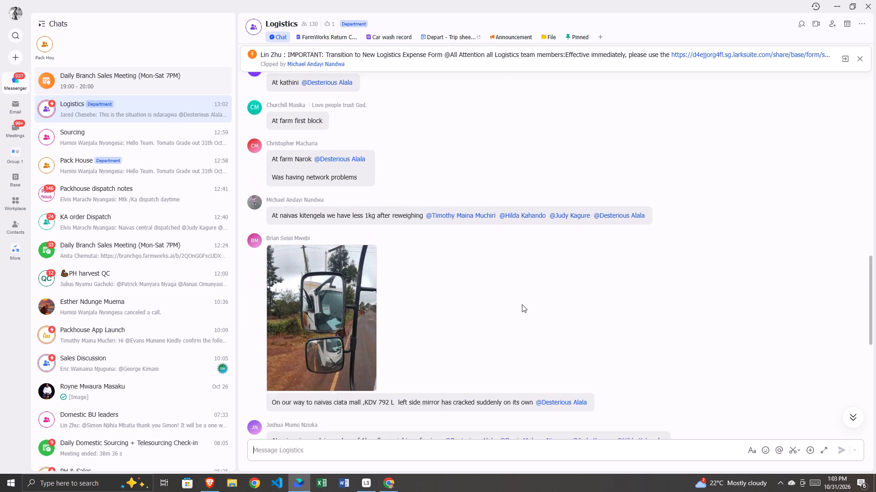
pyautogui.scroll(-2, 522, 304)
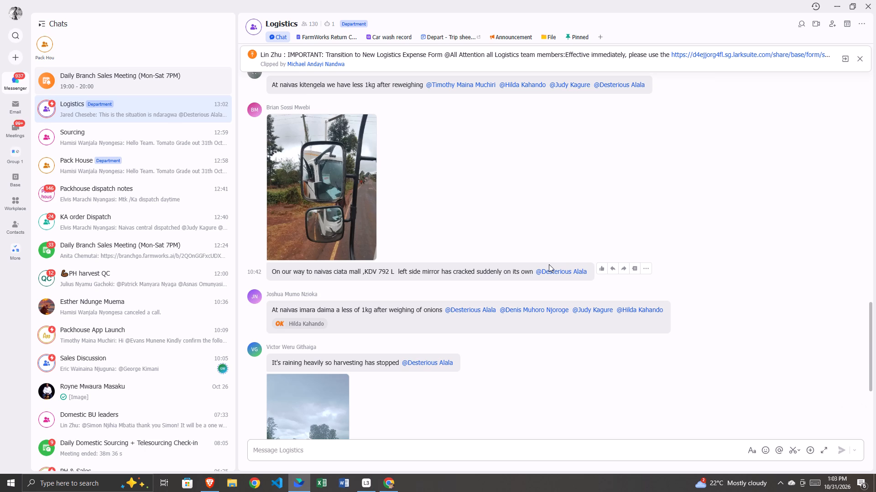
pyautogui.scroll(8, 549, 264)
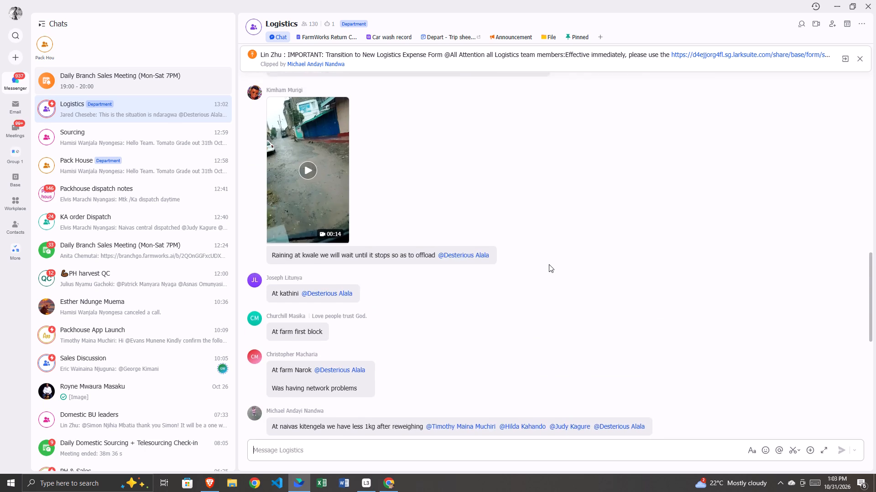
pyautogui.scroll(3, 549, 264)
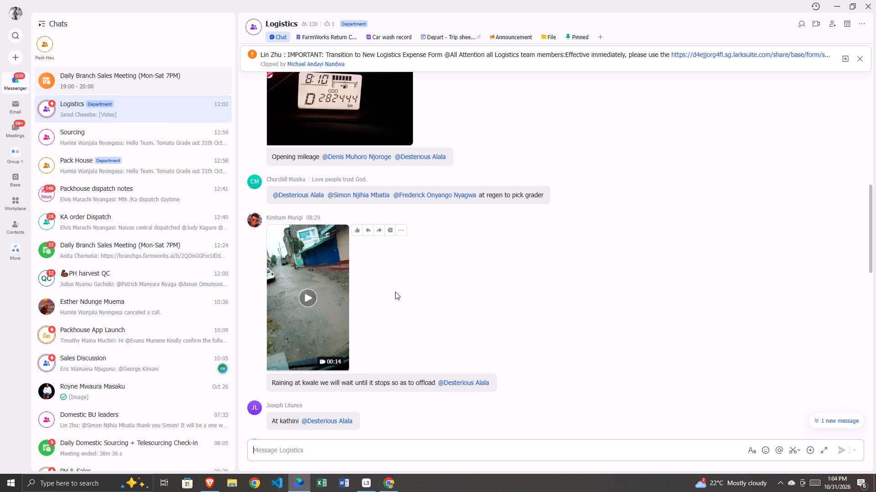
pyautogui.click(303, 295)
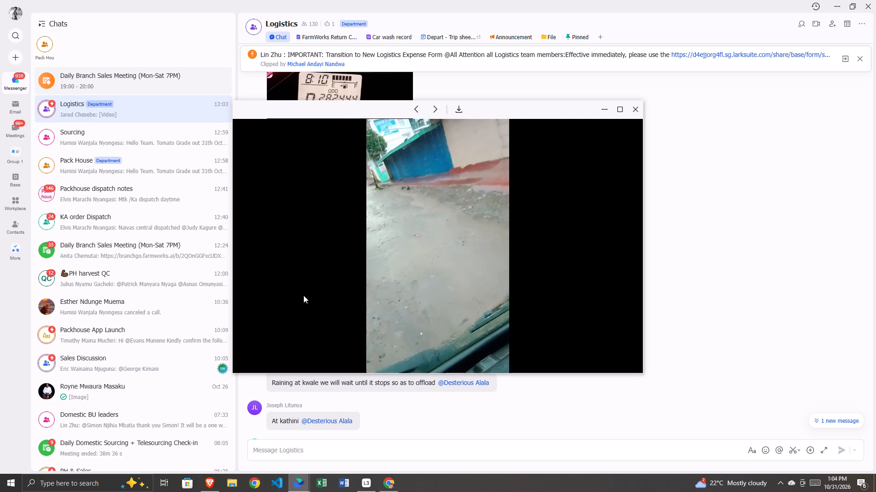
pyautogui.click(635, 113)
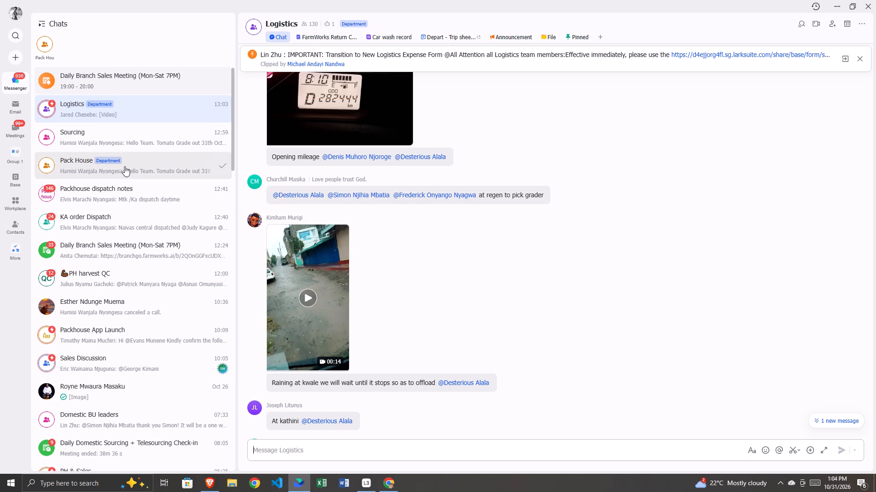
# Open the Pack House chat to view the posted 31st October tomato grade-out.
pyautogui.click(125, 166)
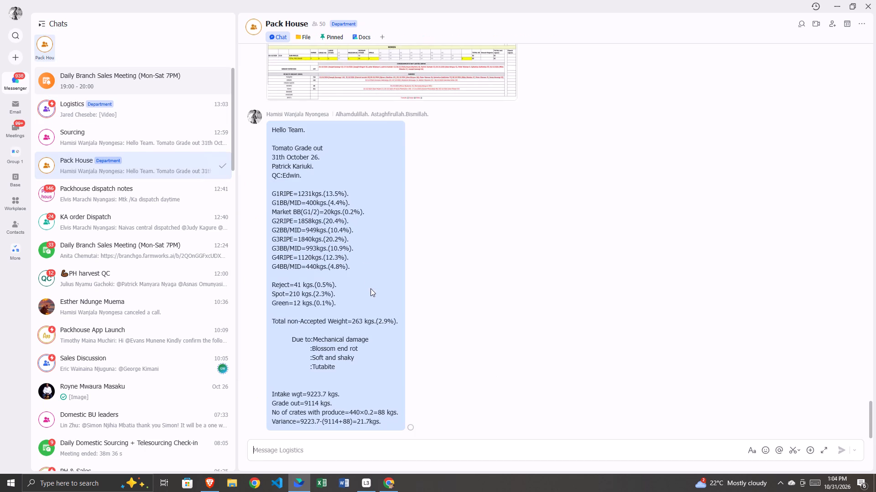